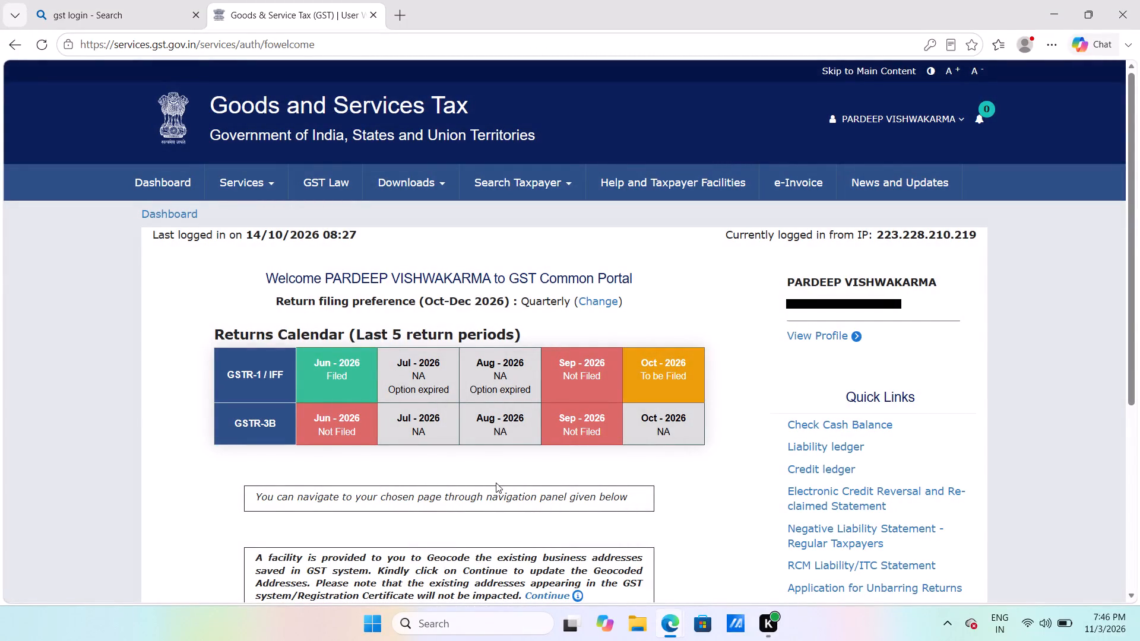
Open the return dashboard from the GST portal welcome page.
key("Down")
key("Down")
key("Down")
key("Down")
key("Down")
key("Down")
key("Down")
key("Down")
key("Down")
key("Down")
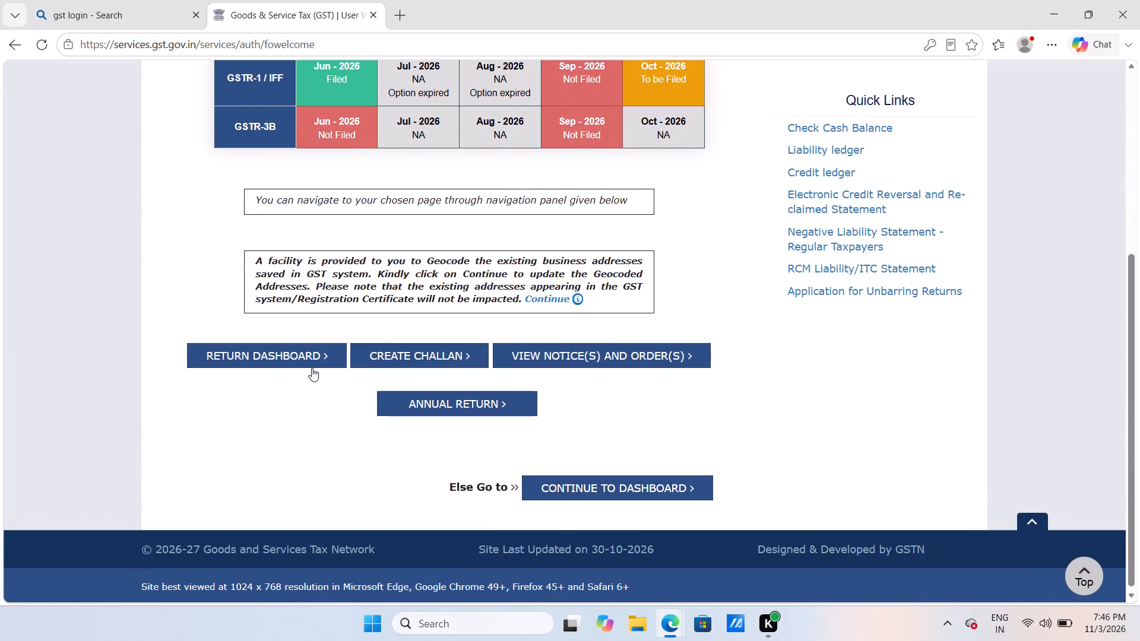
left_click(279, 359)
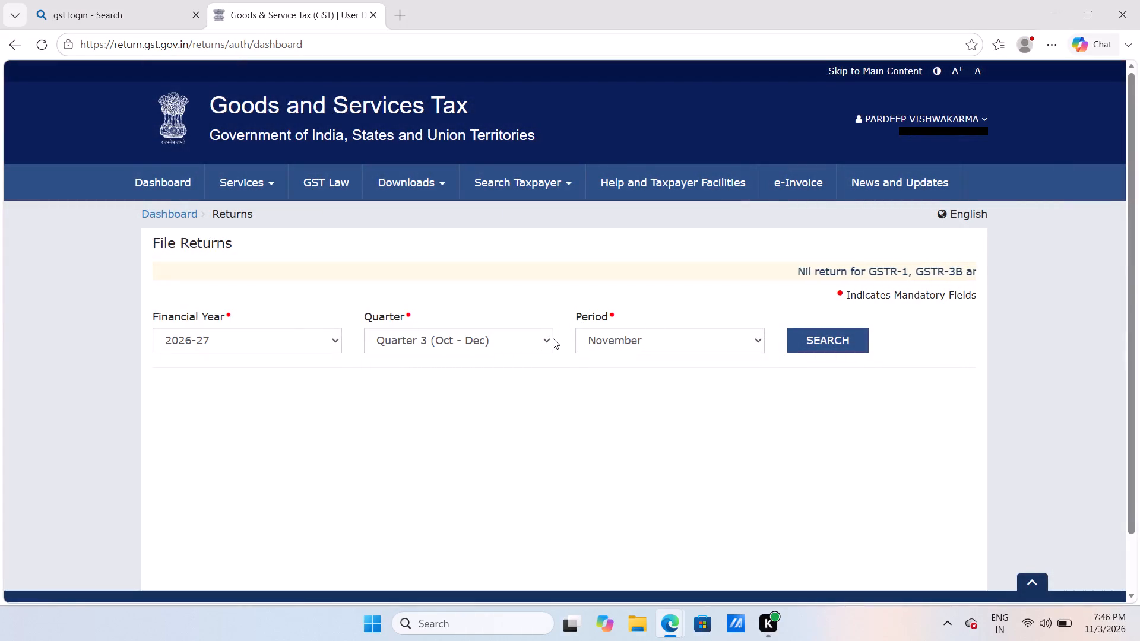
Search for the returns of Quarter 1 (Apr - Jun) with June as the period.
left_click(546, 338)
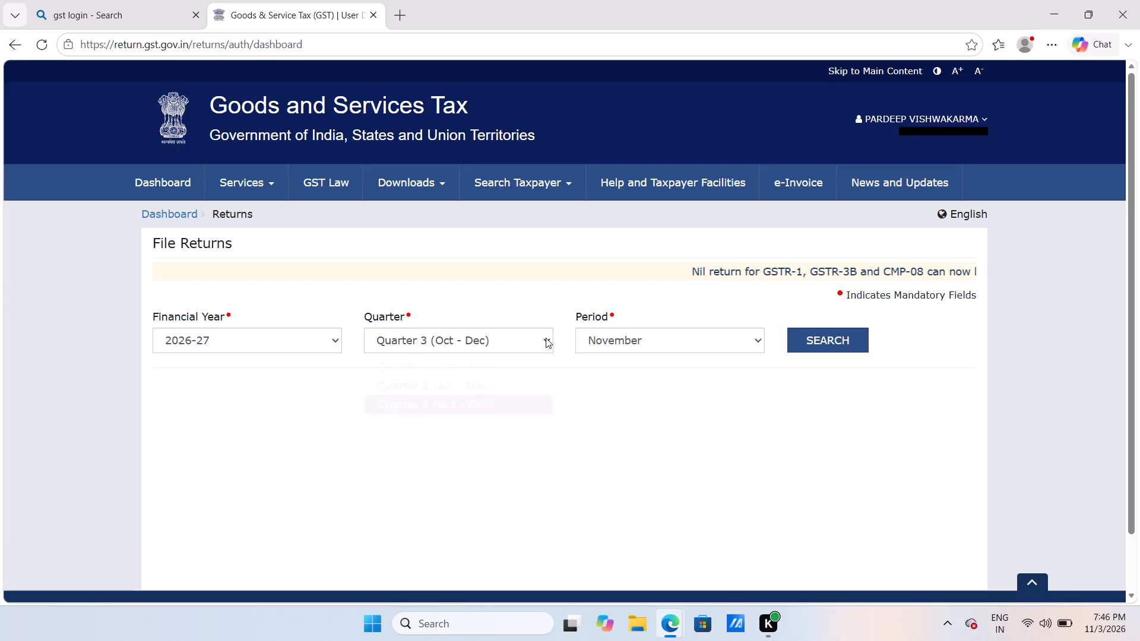
left_click(514, 358)
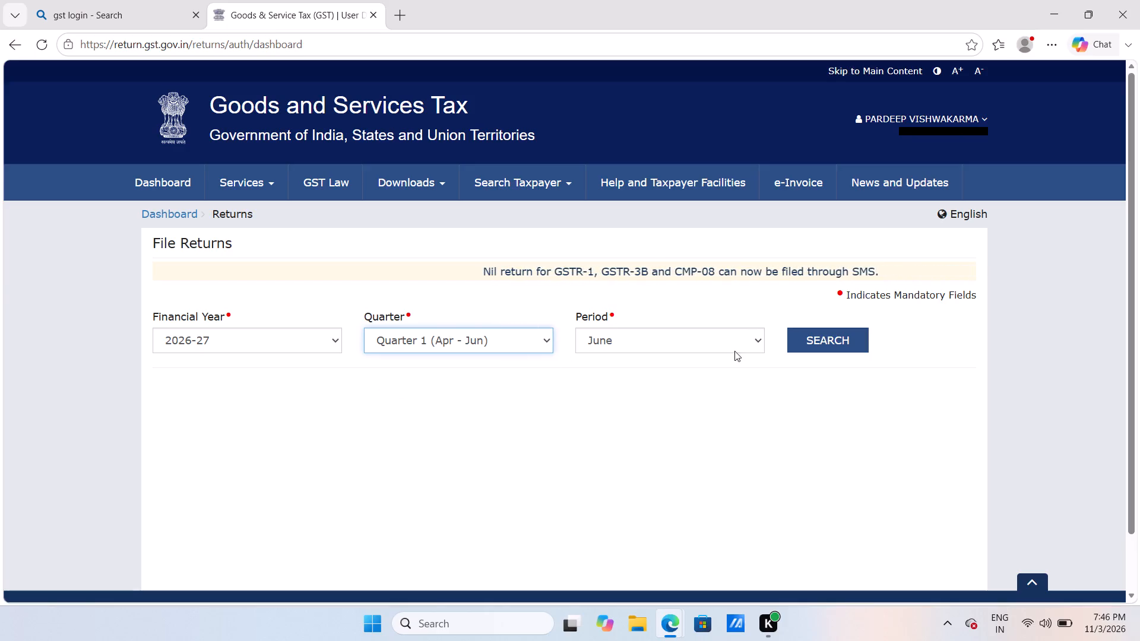
left_click(761, 336)
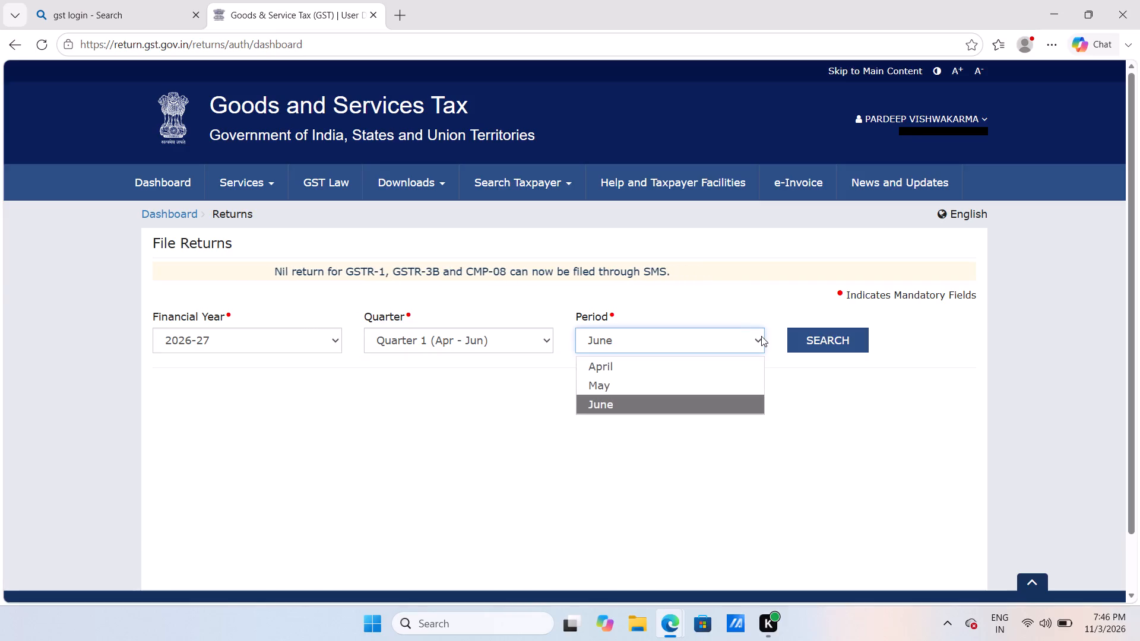
left_click(696, 404)
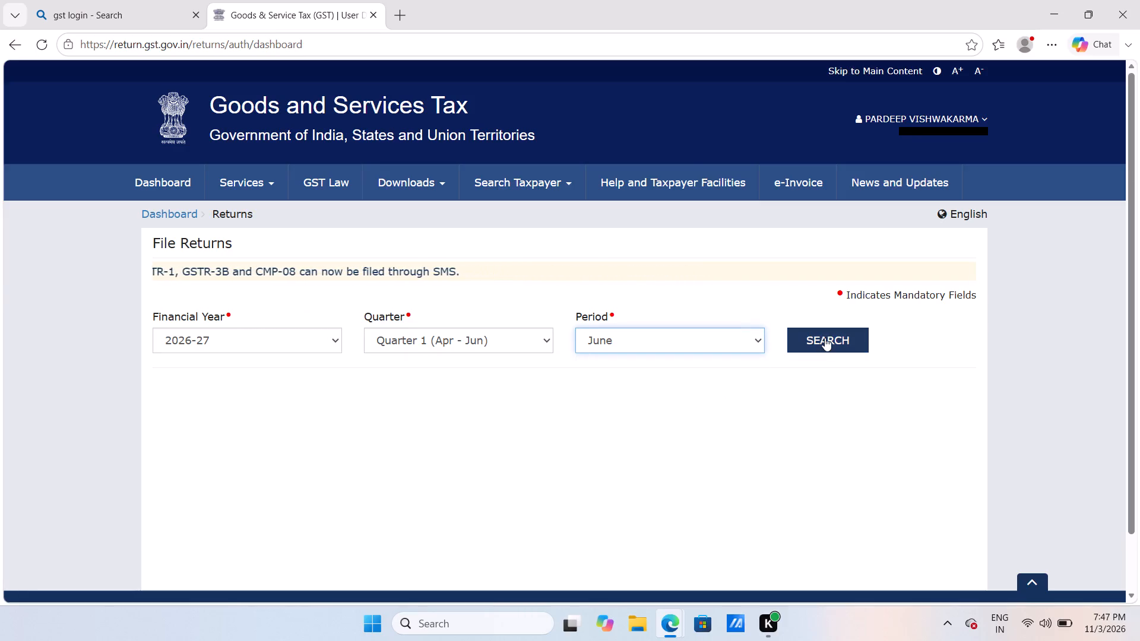
left_click(825, 338)
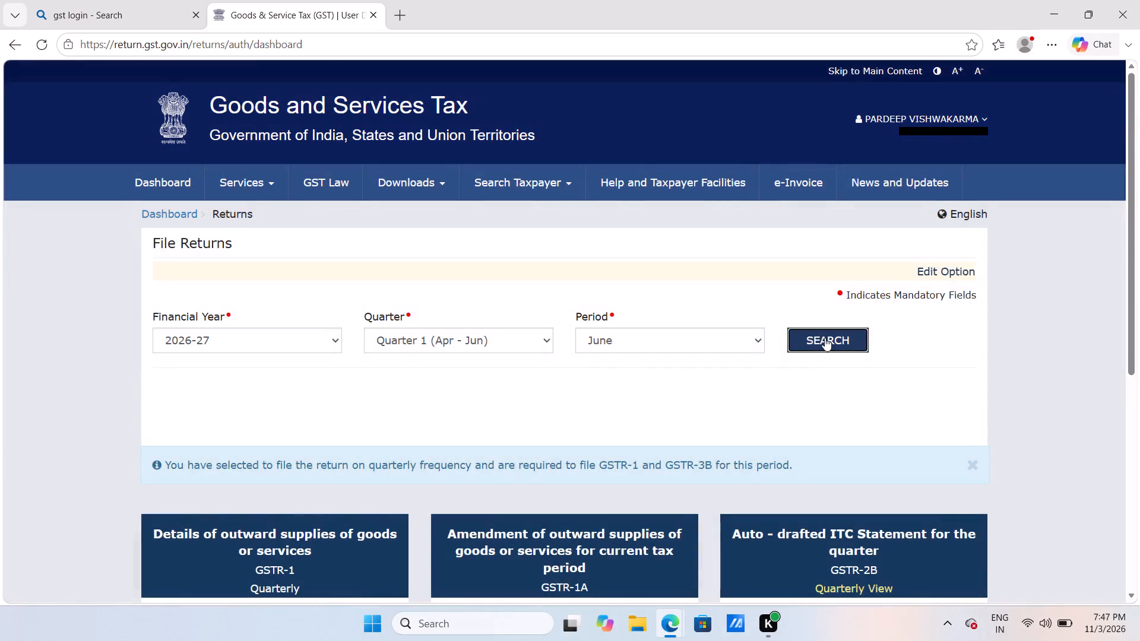
Open the GSTR-3B quarterly return and dismiss its system generated summary.
key("Down")
key("Down")
key("Down")
key("Down")
key("Down")
key("Down")
key("Down")
key("Down")
key("Down")
key("Down")
key("Down")
key("Down")
key("Down")
key("Down")
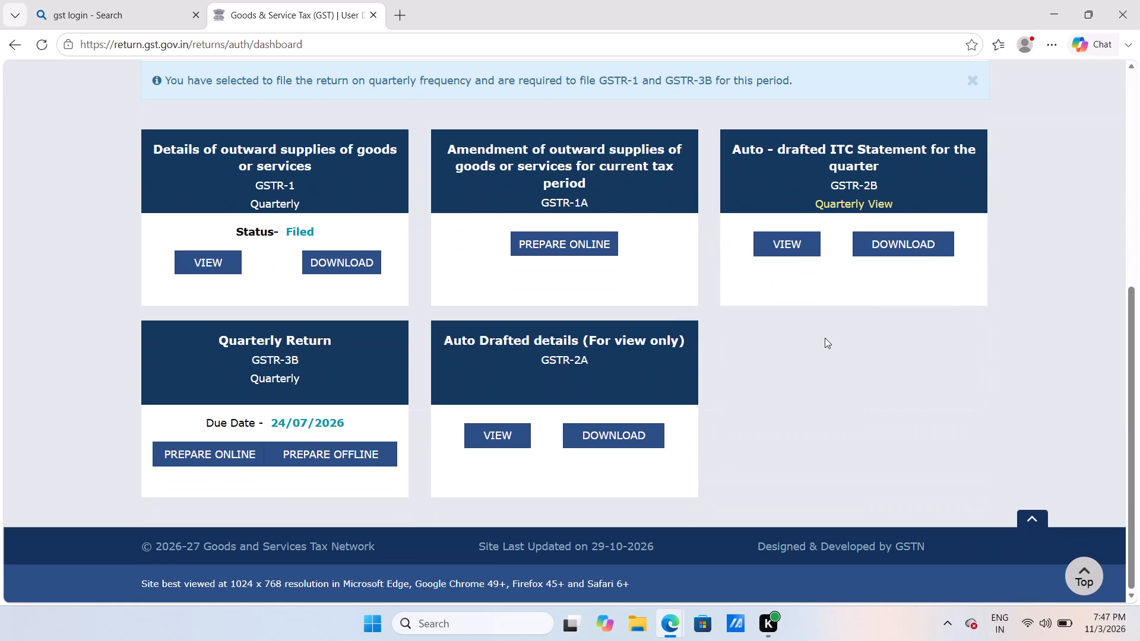
left_click(256, 372)
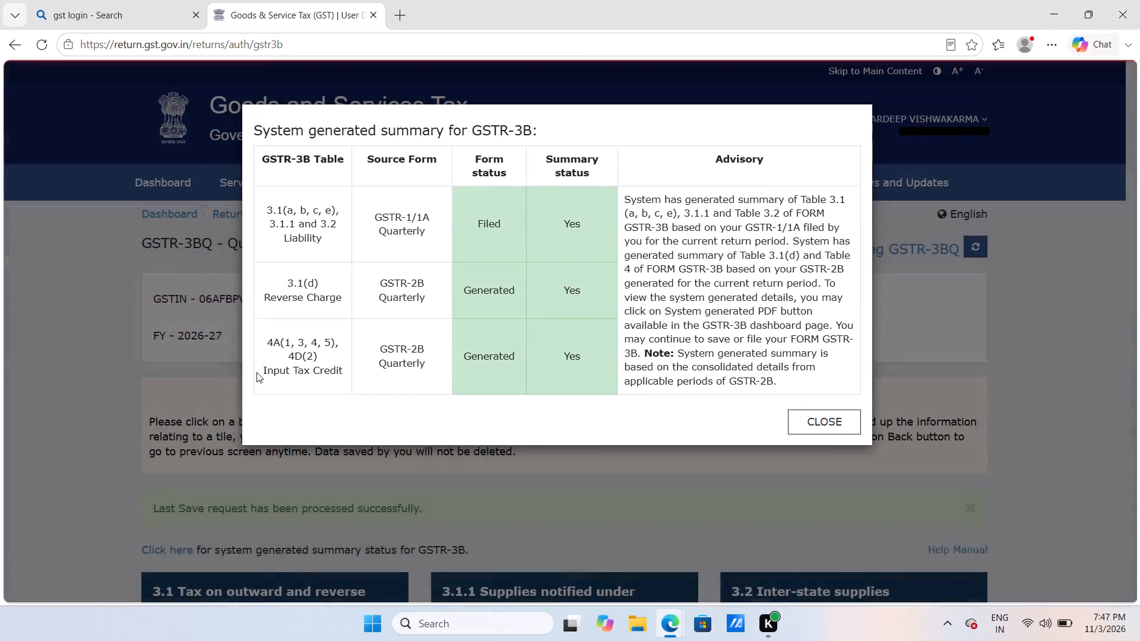
left_click(834, 418)
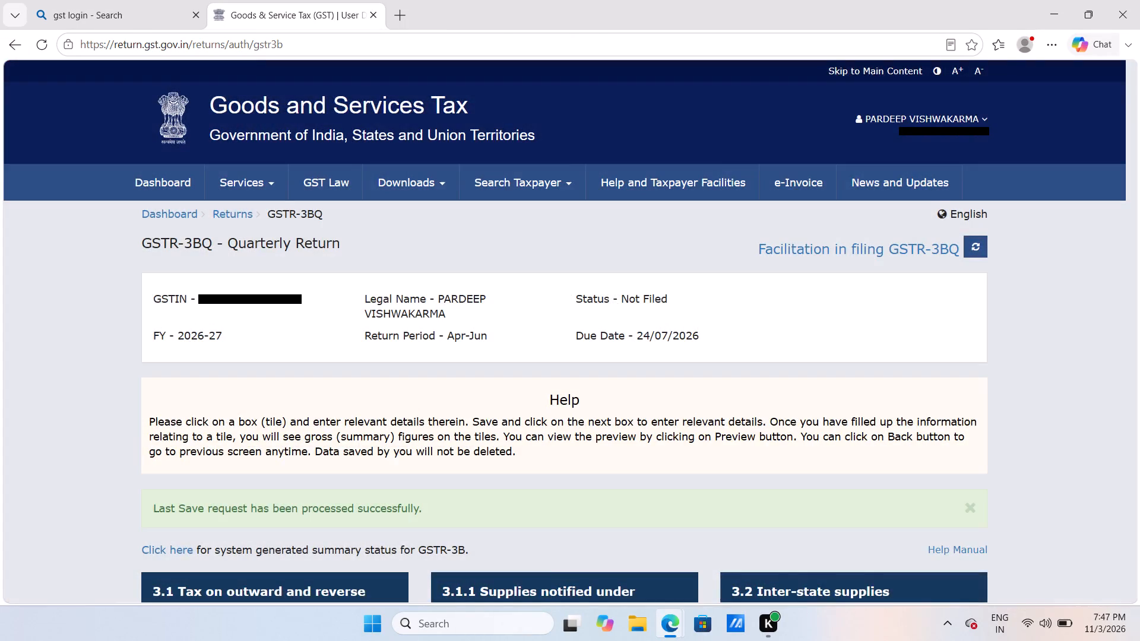
Go through the GSTR-3B table summaries and proceed to the payment of tax.
key("Down")
key("Down")
key("Down")
key("Down")
key("Down")
key("Down")
key("Down")
key("Down")
key("Down")
key("Down")
key("Down")
key("Down")
key("Down")
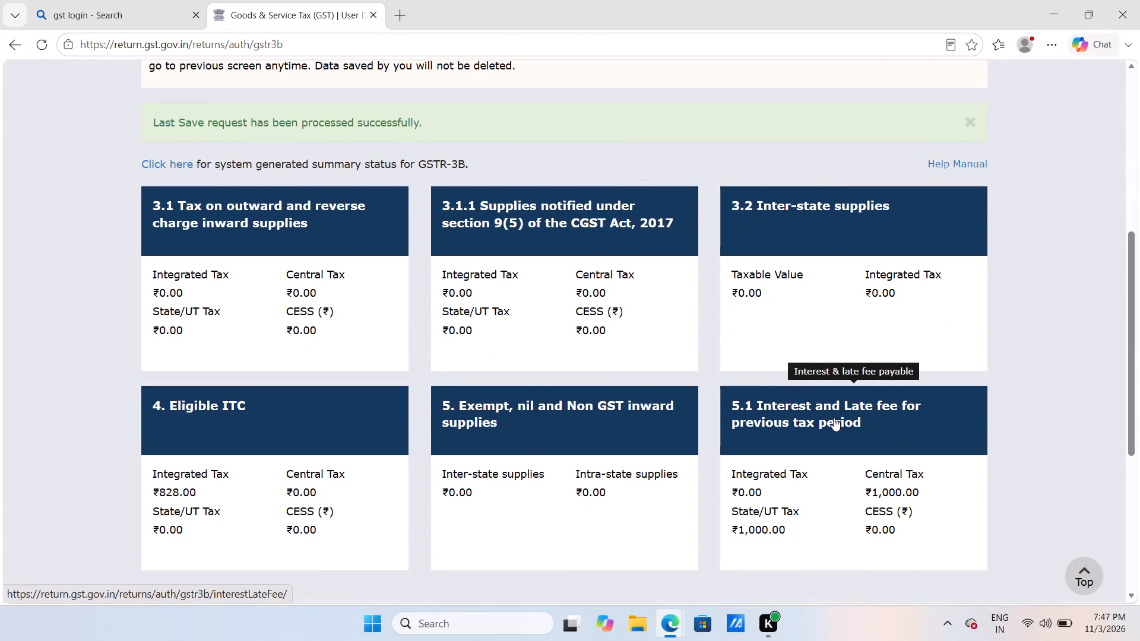
key("Down")
key("Down")
key("Down")
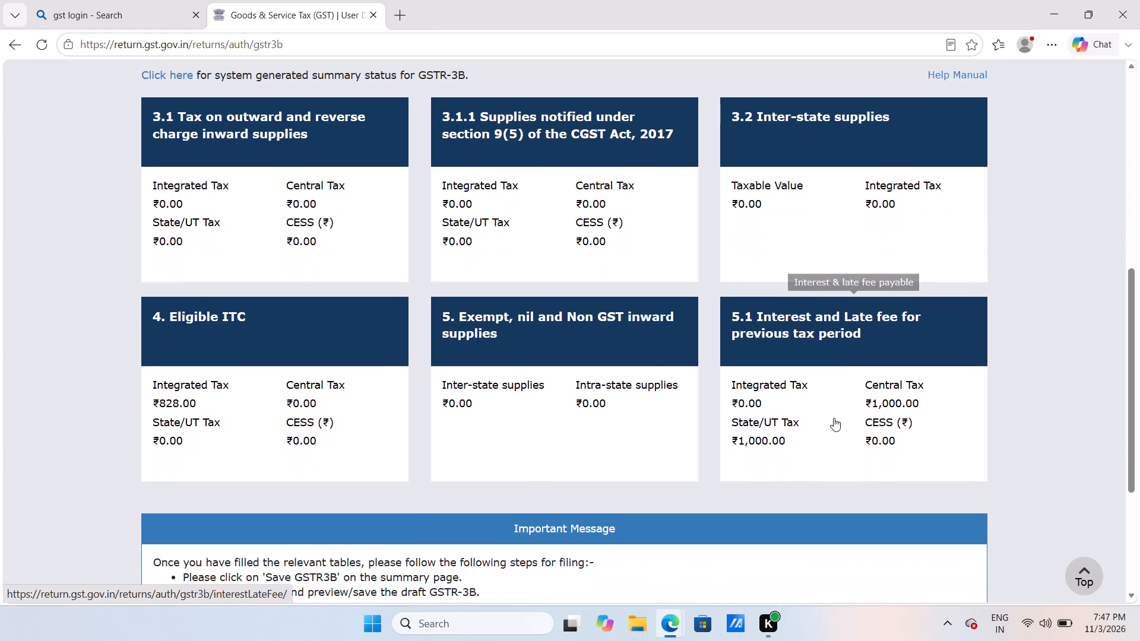
key("Down")
key("Down")
key("Down")
key("Down")
key("Down")
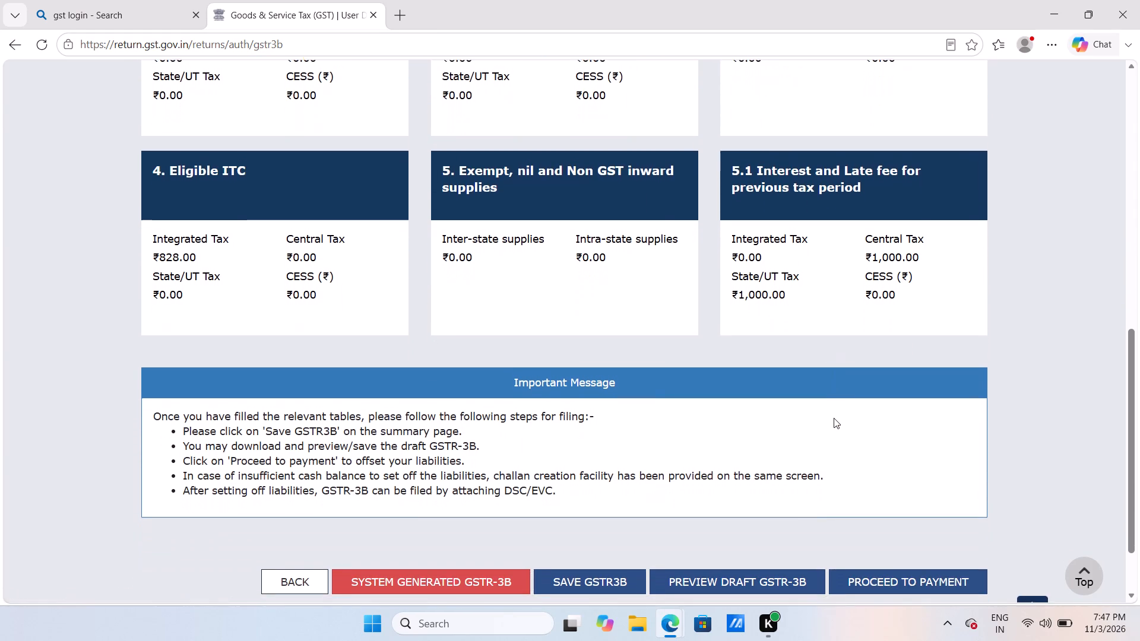
key("Down")
key("Down")
key("Down")
key("Down")
key("Down")
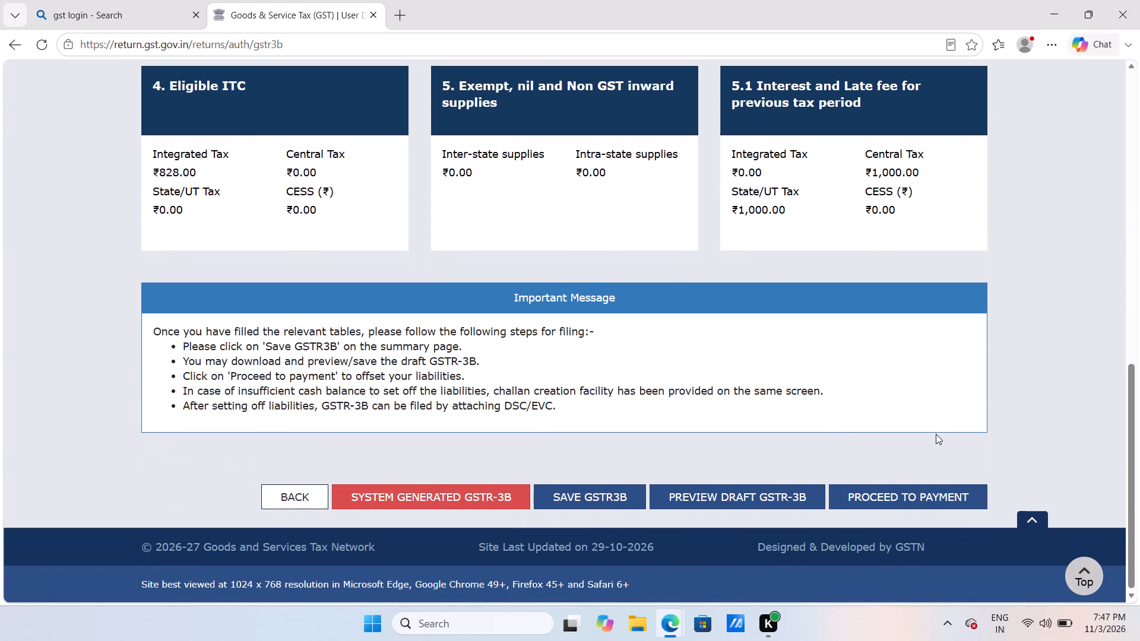
left_click(907, 494)
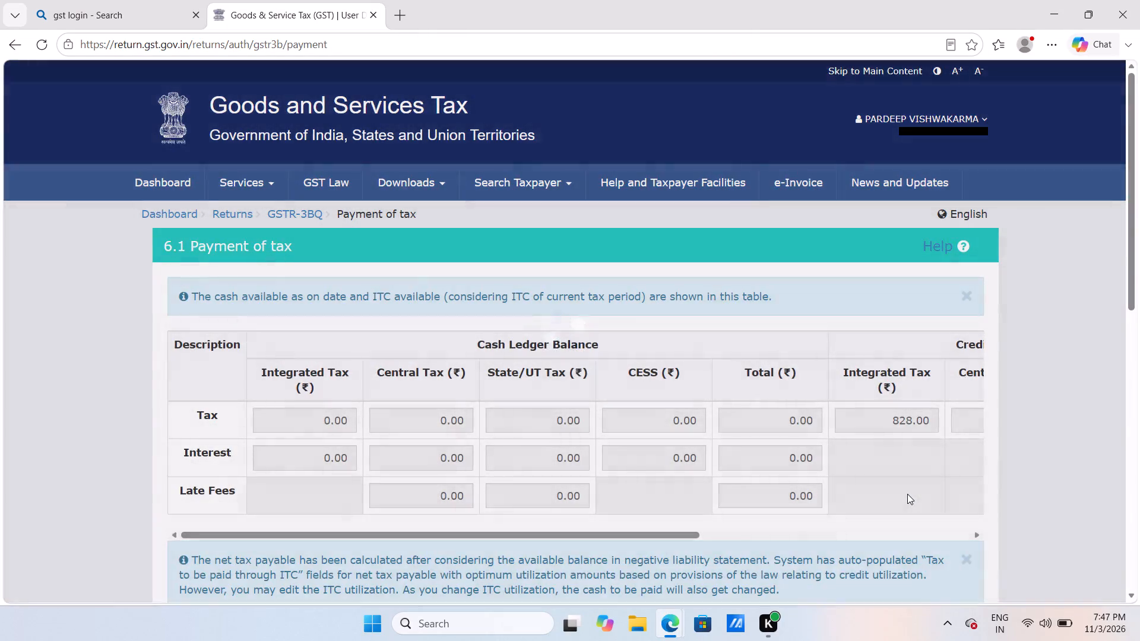
Examine the tax payment table across all its columns, including late fee payable and additional cash required.
key("Down")
key("Down")
key("Down")
key("Down")
key("Down")
key("Down")
key("Down")
key("Down")
key("Down")
key("Down")
key("Down")
key("Down")
key("Down")
key("Down")
key("Down")
key("Down")
key("Down")
key("Down")
key("Down")
key("Down")
key("Down")
key("Down")
key("Down")
key("Down")
key("Down")
key("Down")
key("Down")
key("Down")
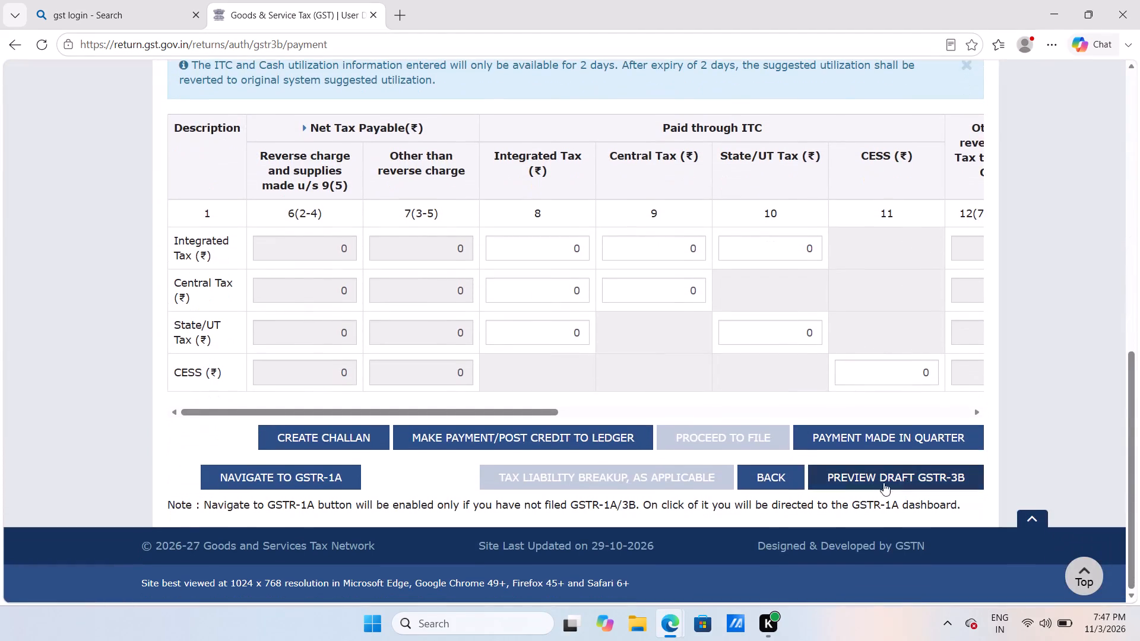
triple_click(977, 409)
triple_click(977, 409)
triple_click(977, 409)
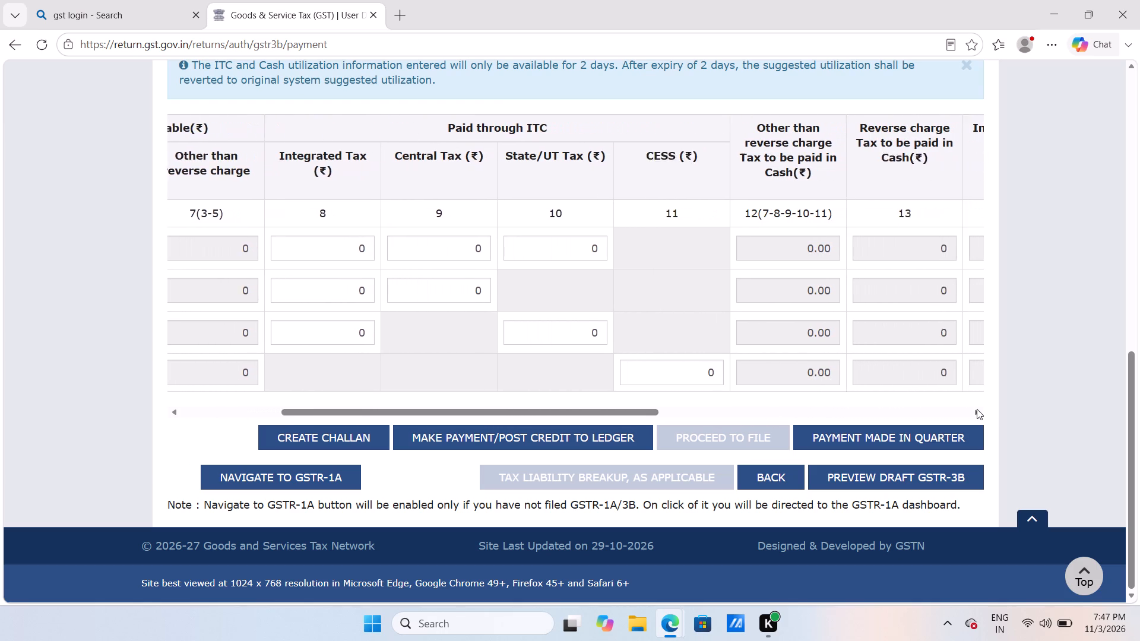
triple_click(977, 409)
triple_click(977, 409)
triple_click(977, 409)
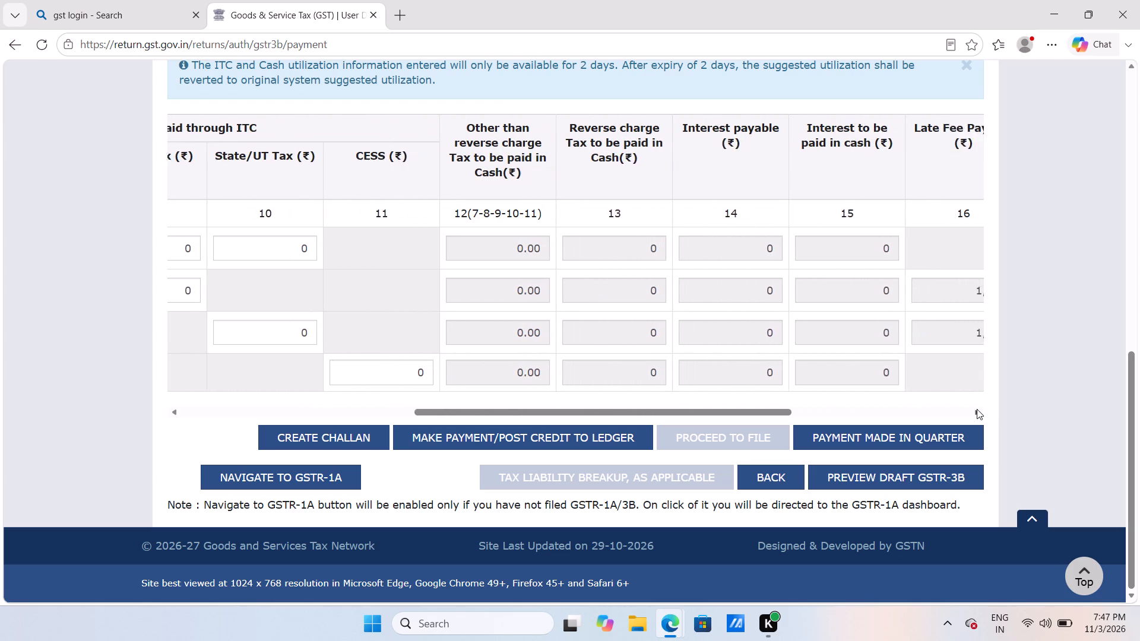
triple_click(977, 409)
triple_click(977, 409)
triple_click(977, 409)
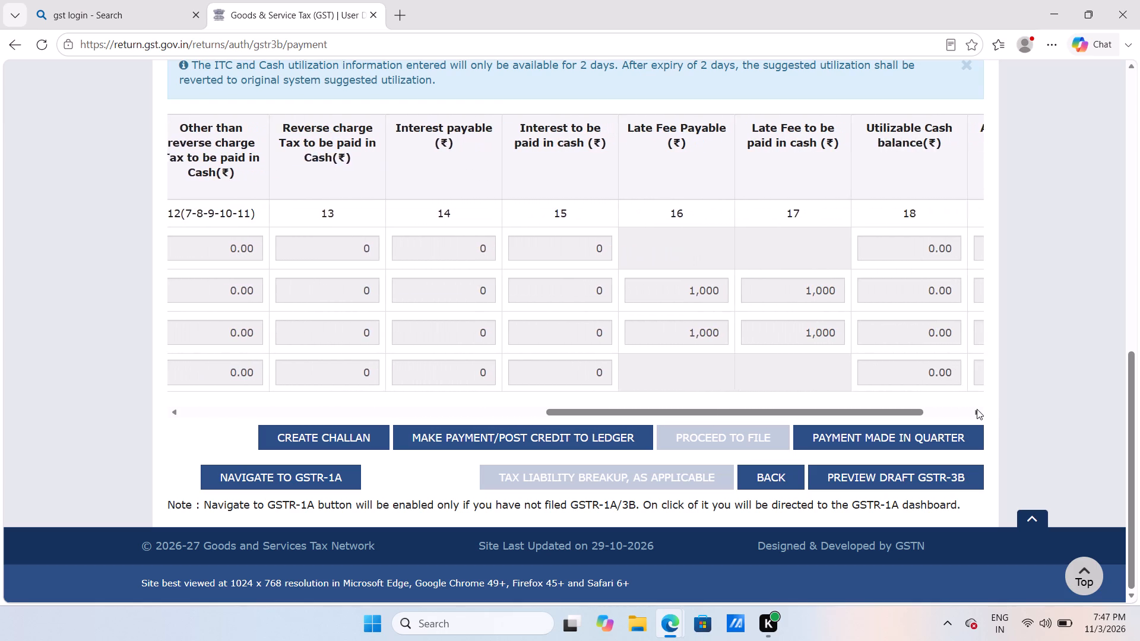
triple_click(977, 409)
triple_click(977, 409)
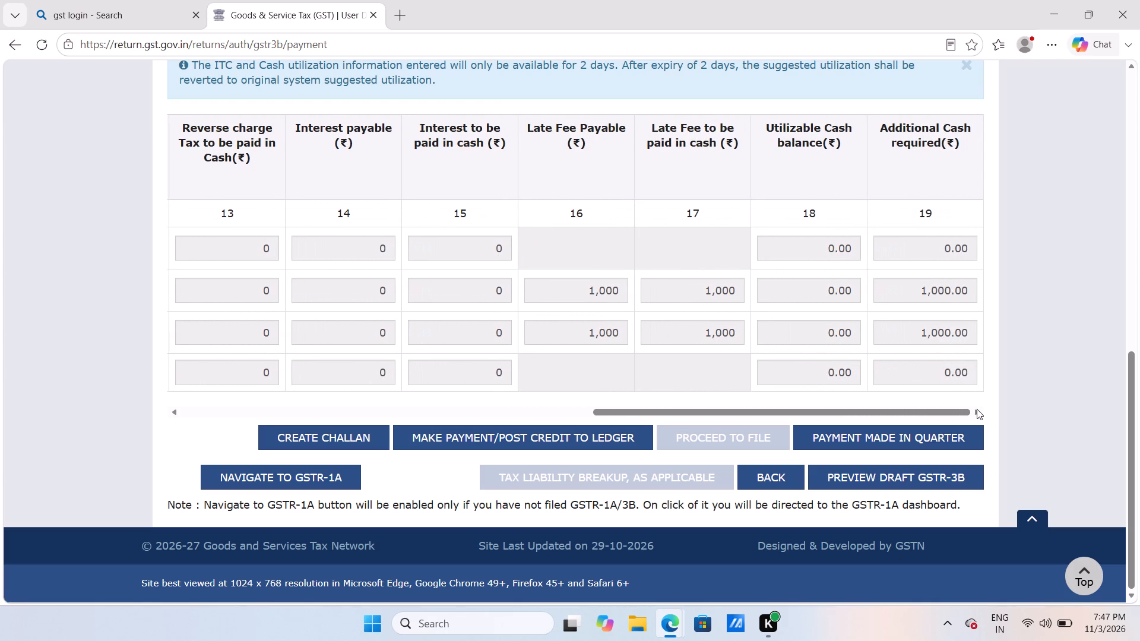
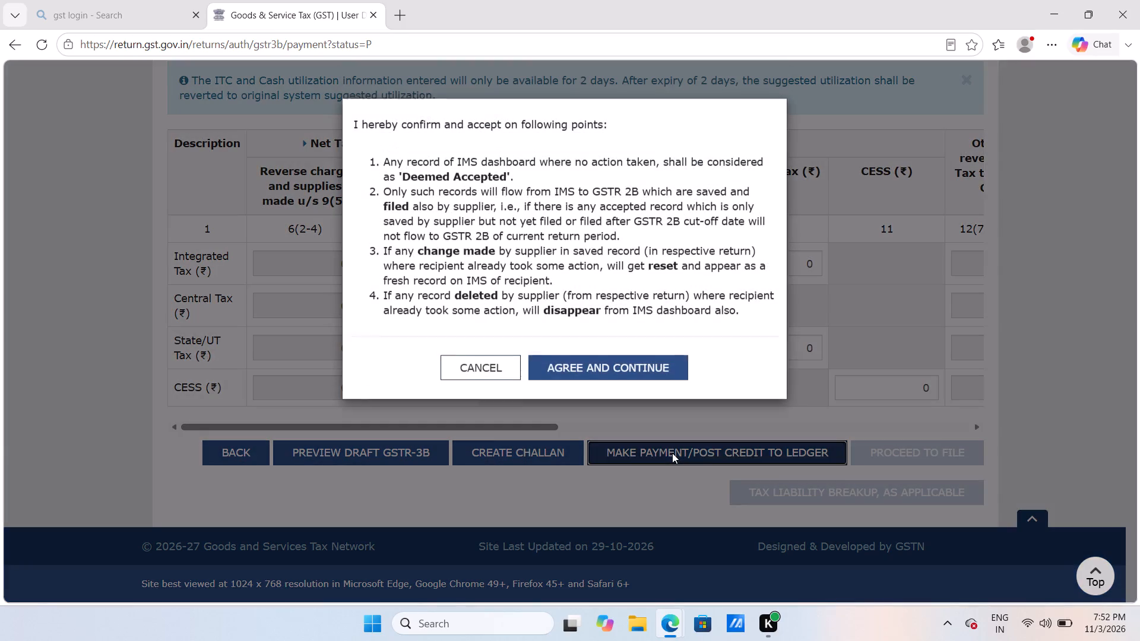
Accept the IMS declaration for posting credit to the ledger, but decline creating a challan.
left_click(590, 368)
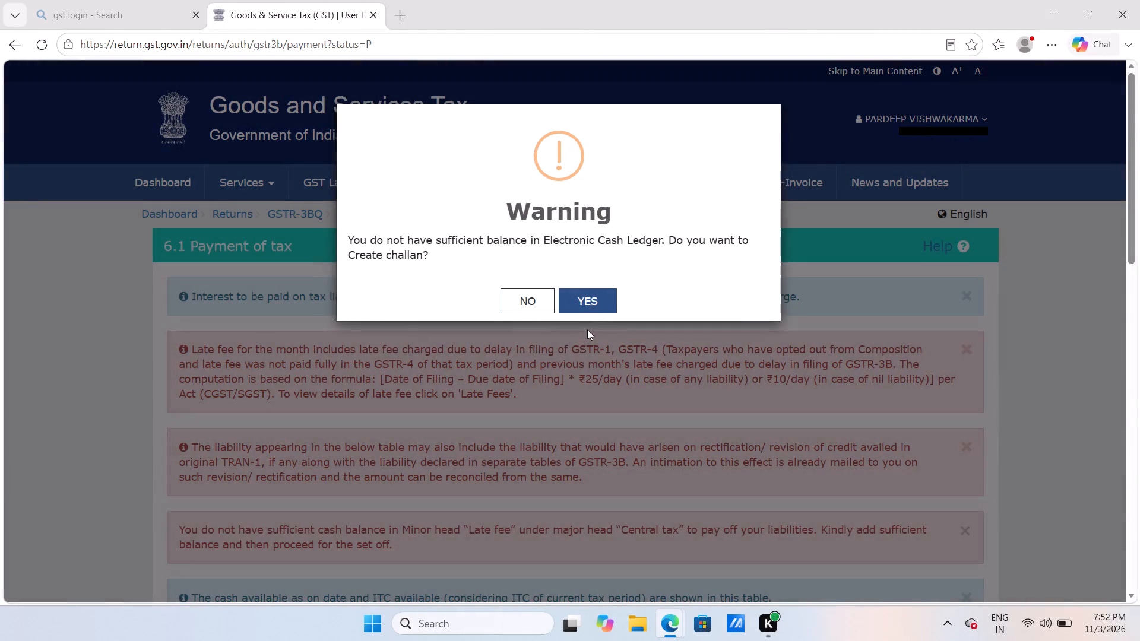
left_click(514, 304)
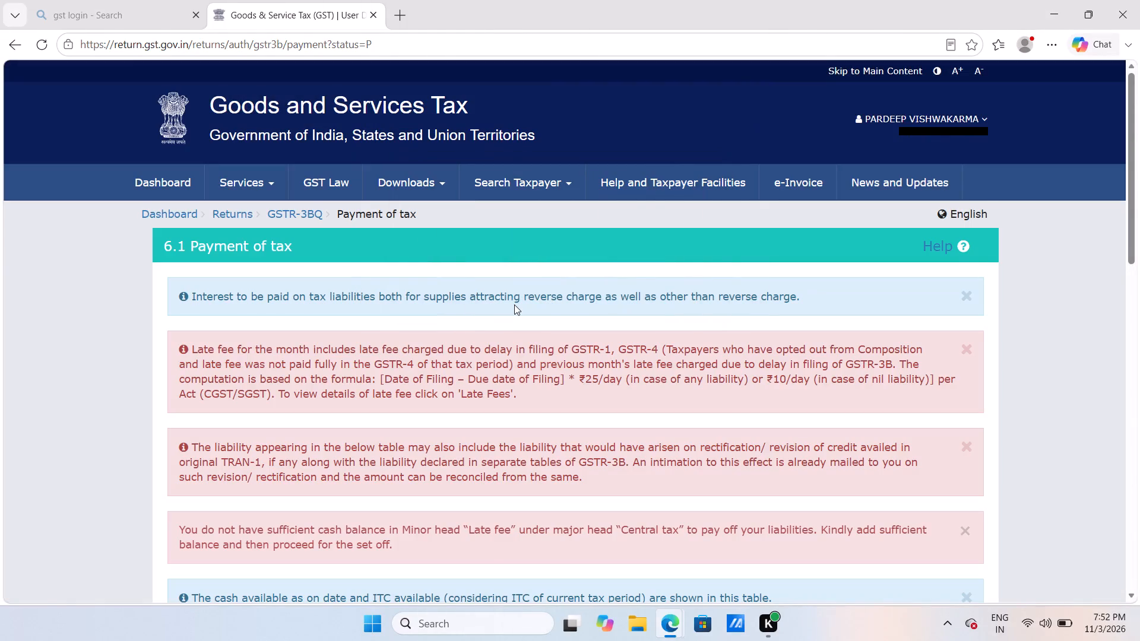
Start the payment and credit posting to the ledger again from the tax payment table, accepting the IMS declaration.
key("Down")
key("Down")
key("Down")
key("Down")
key("Down")
key("Down")
key("Down")
key("Down")
key("Down")
key("Down")
key("Down")
key("Down")
key("Down")
key("Down")
key("Down")
key("Down")
key("Down")
key("Down")
key("Down")
key("Down")
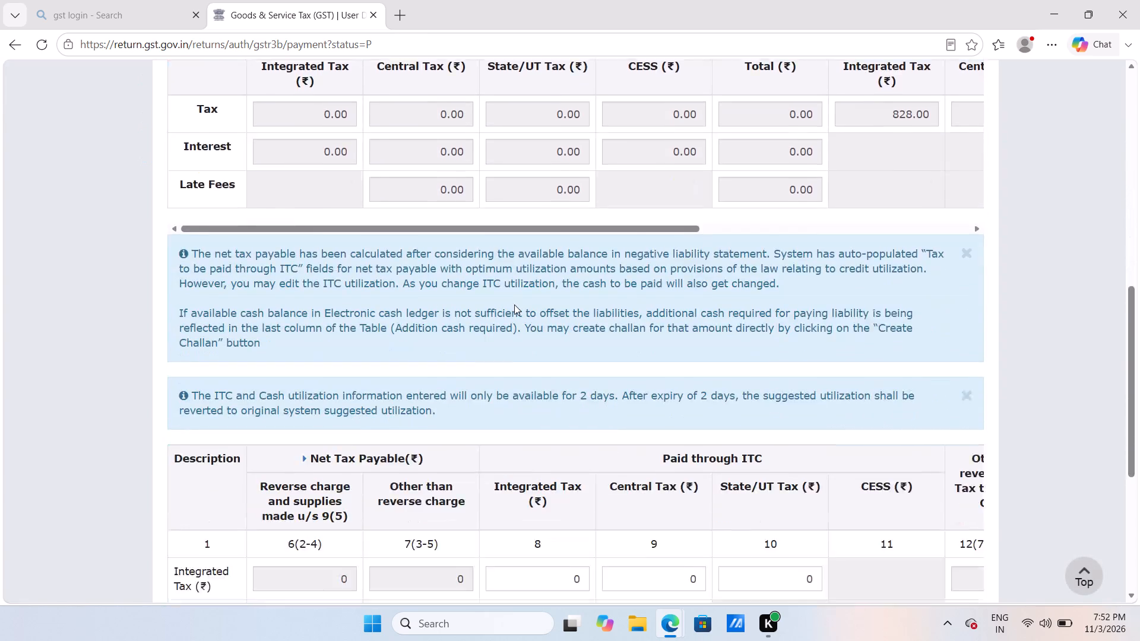
key("Down")
key("Down")
key("Down")
key("Down")
key("Down")
key("Down")
key("Down")
key("Down")
key("Down")
key("Down")
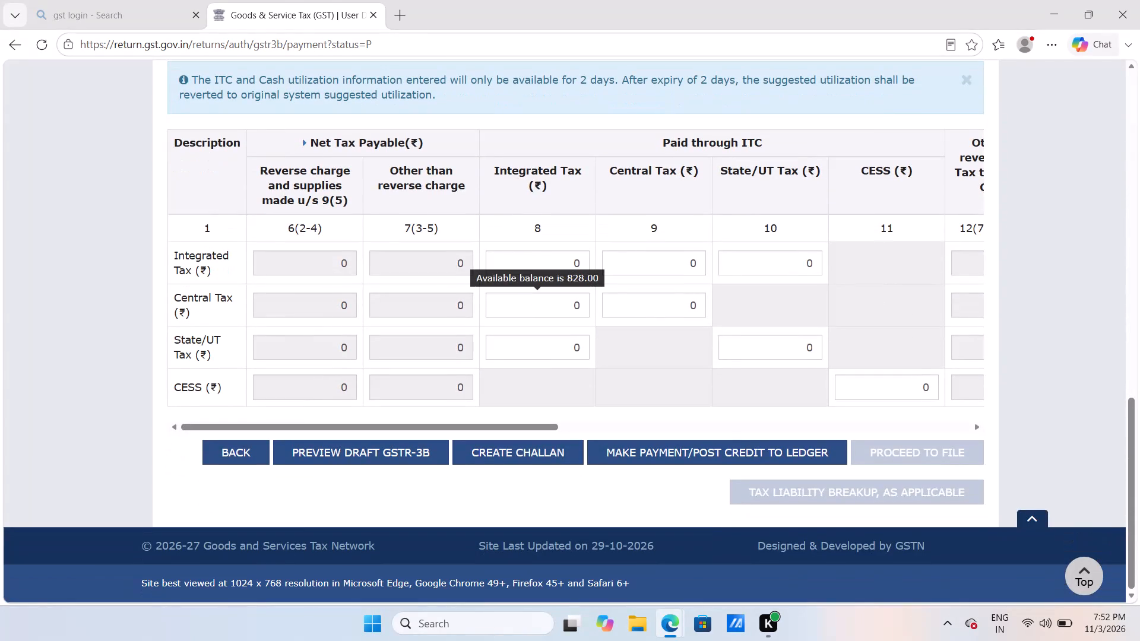
left_click(695, 445)
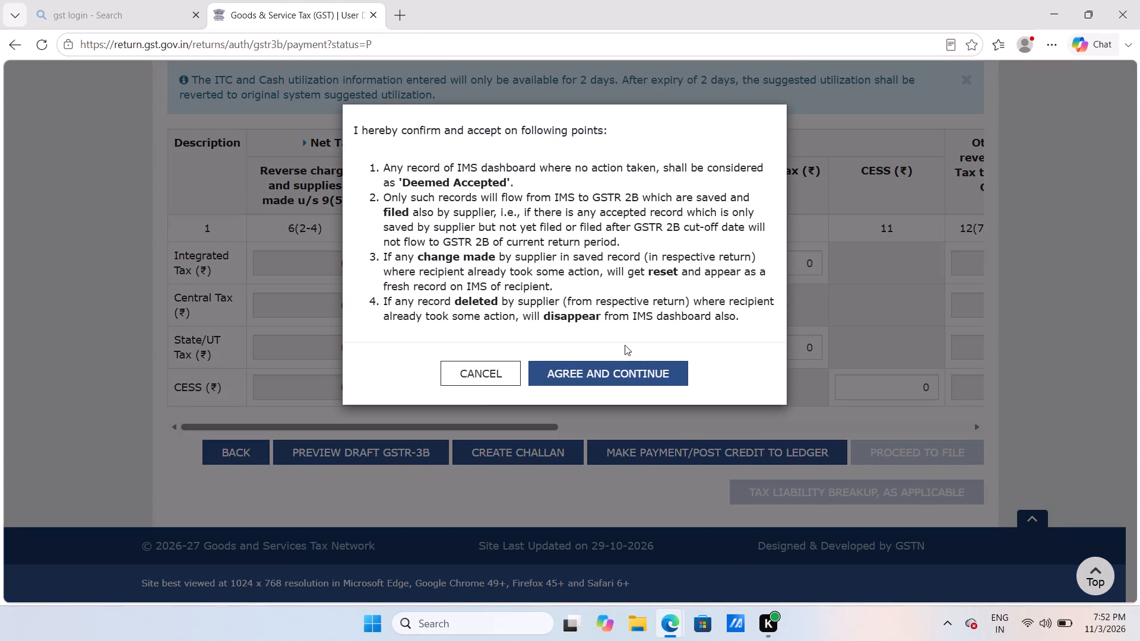
left_click(617, 366)
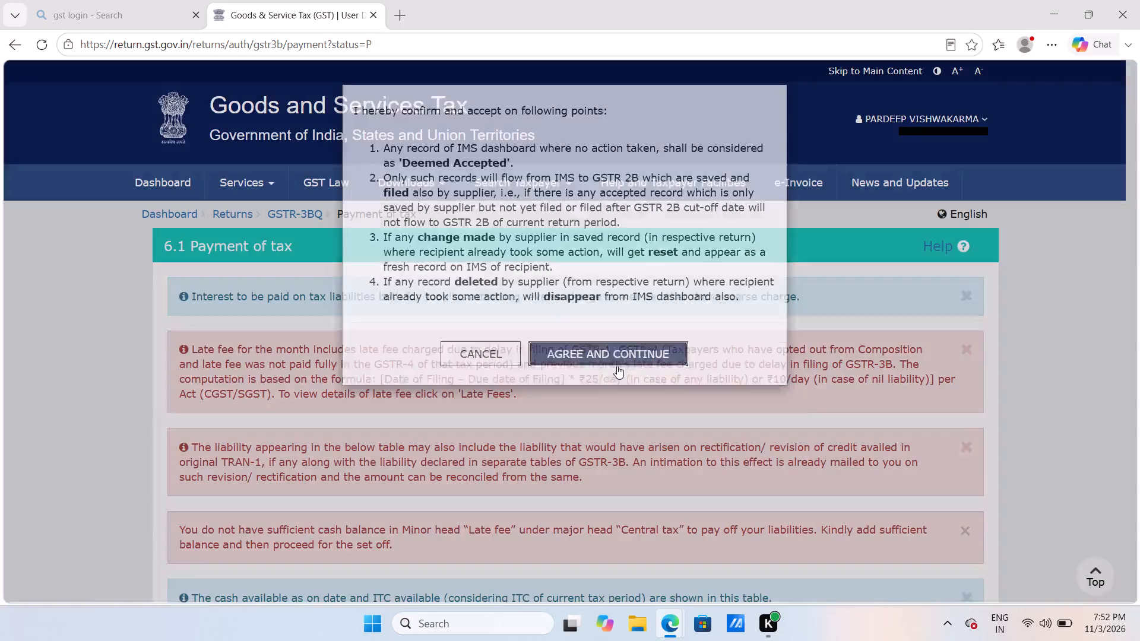
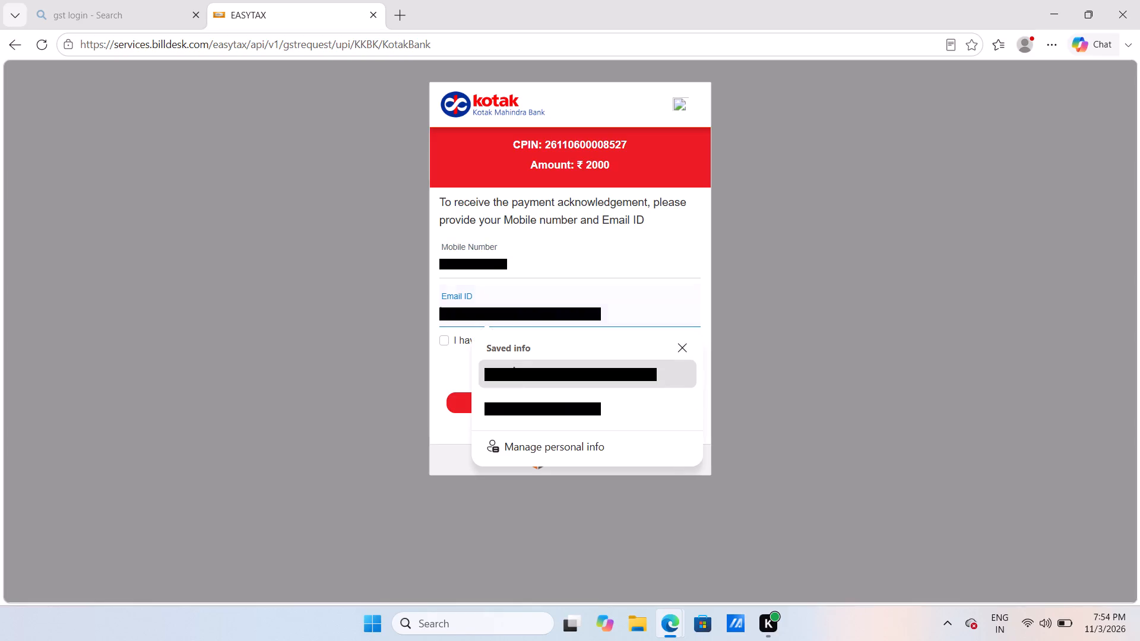
Fill in the saved email ID for the payment acknowledgement, accept the terms and conditions, and proceed with the Kotak UPI payment.
left_click(514, 371)
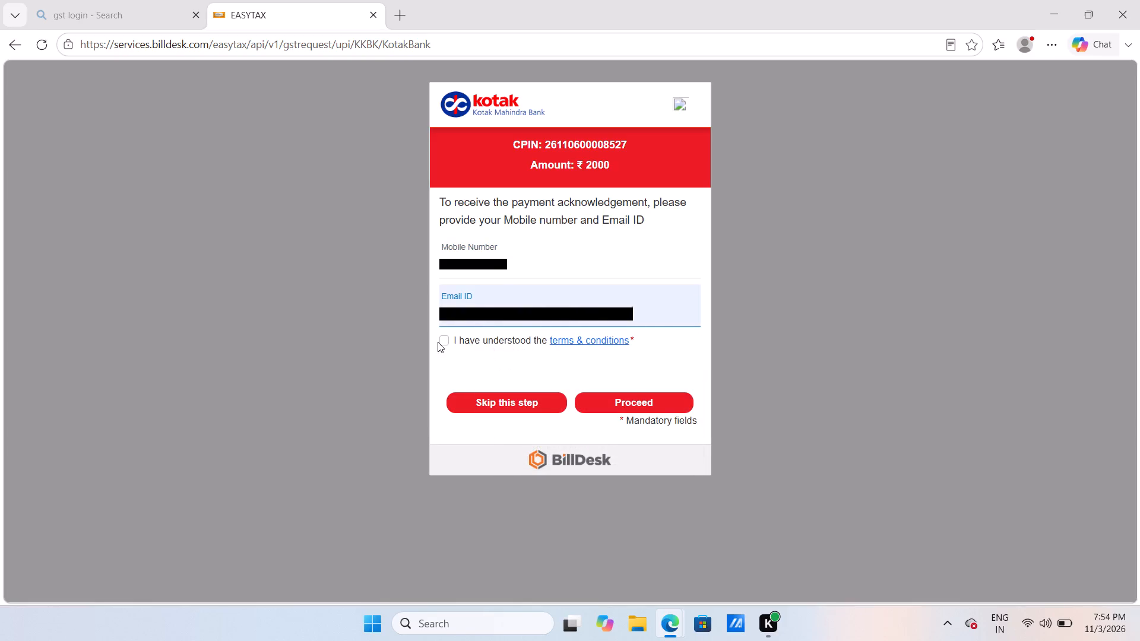
left_click(442, 340)
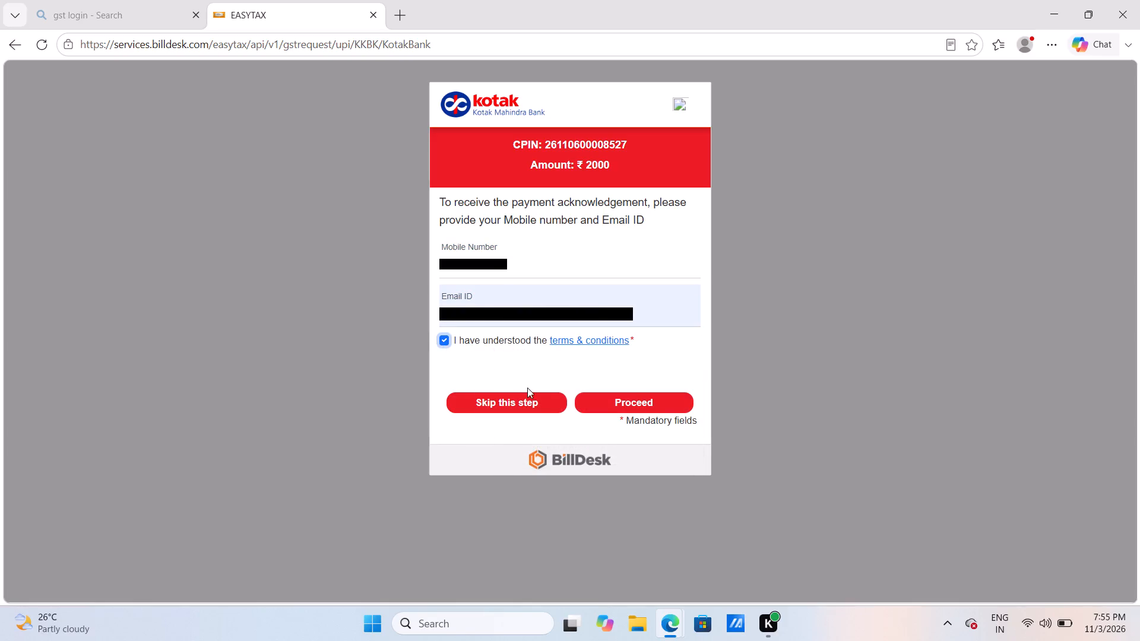
left_click(617, 407)
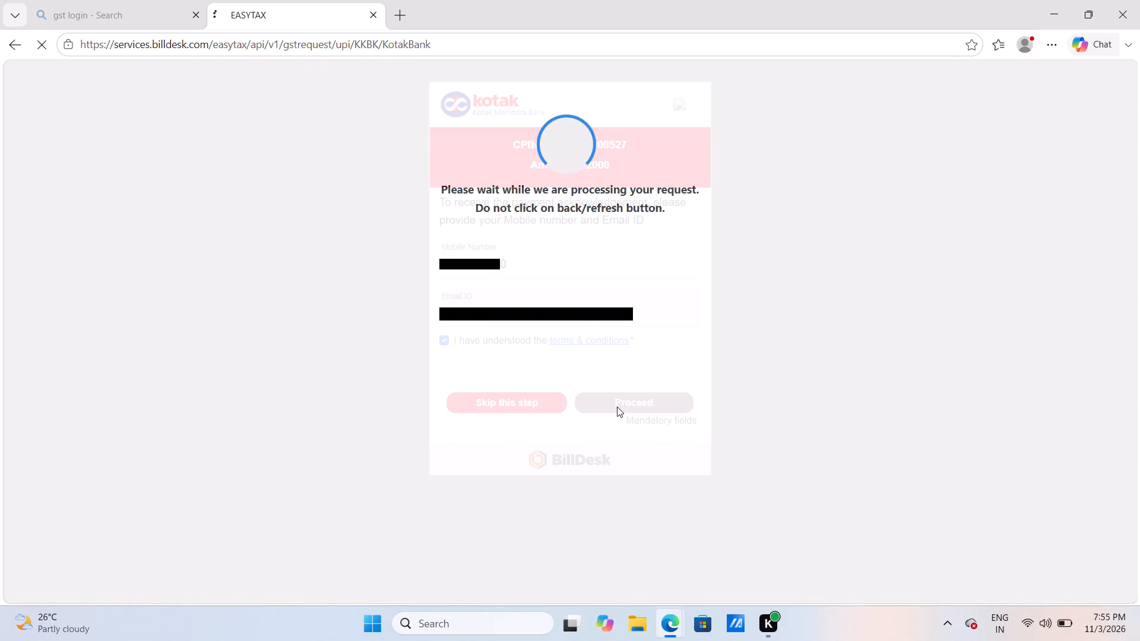
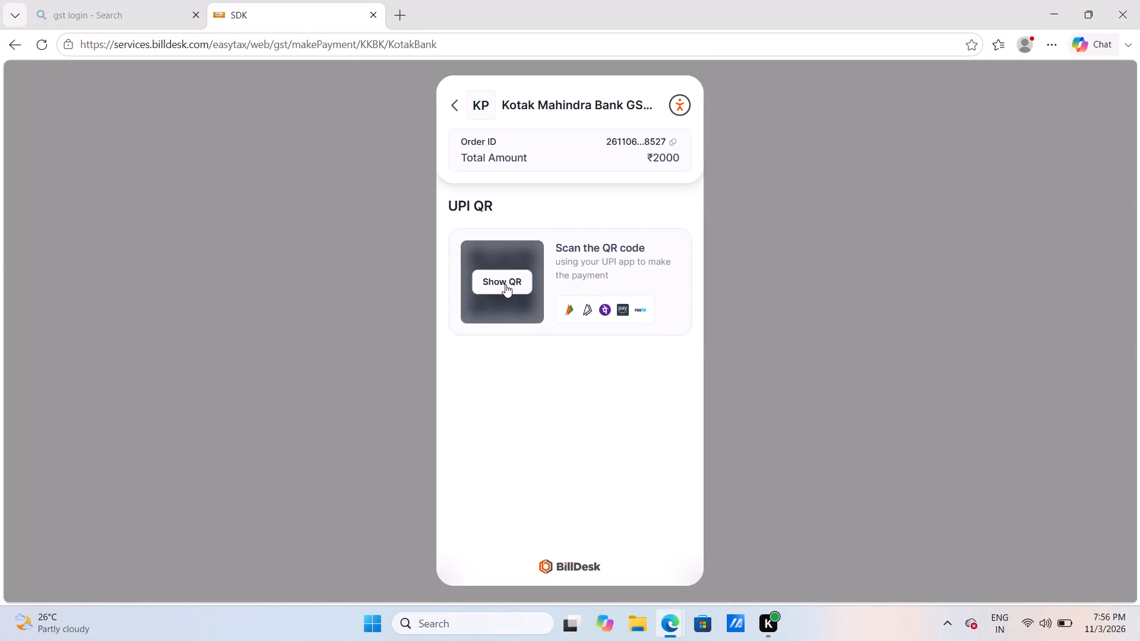
Reveal the UPI QR code for the ₹2000 Kotak Mahindra Bank GST payment.
left_click(505, 284)
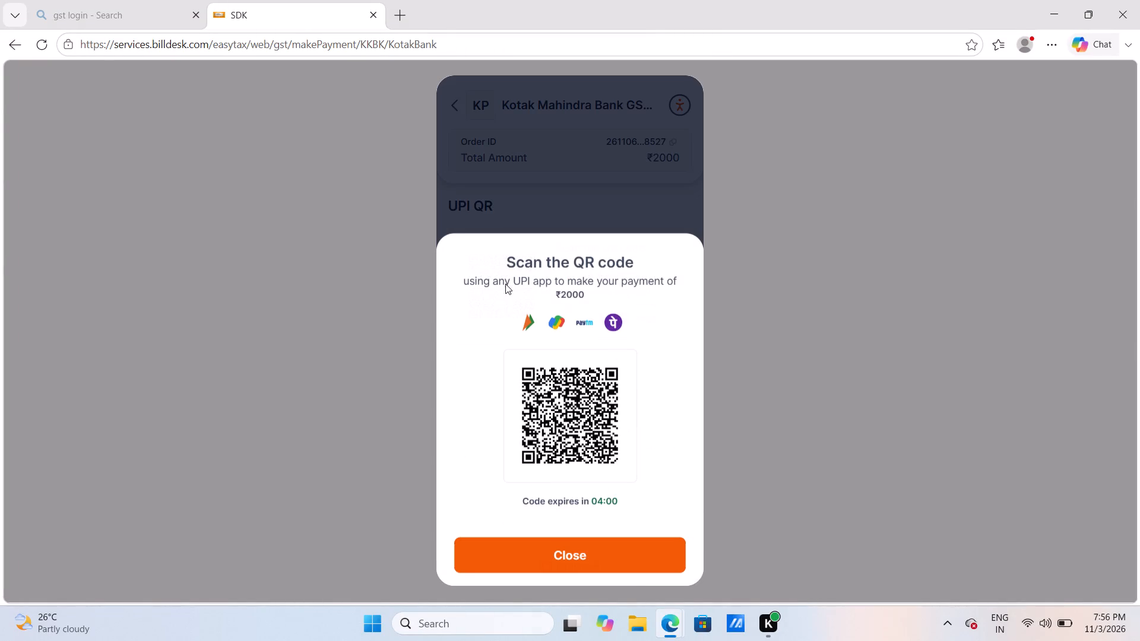
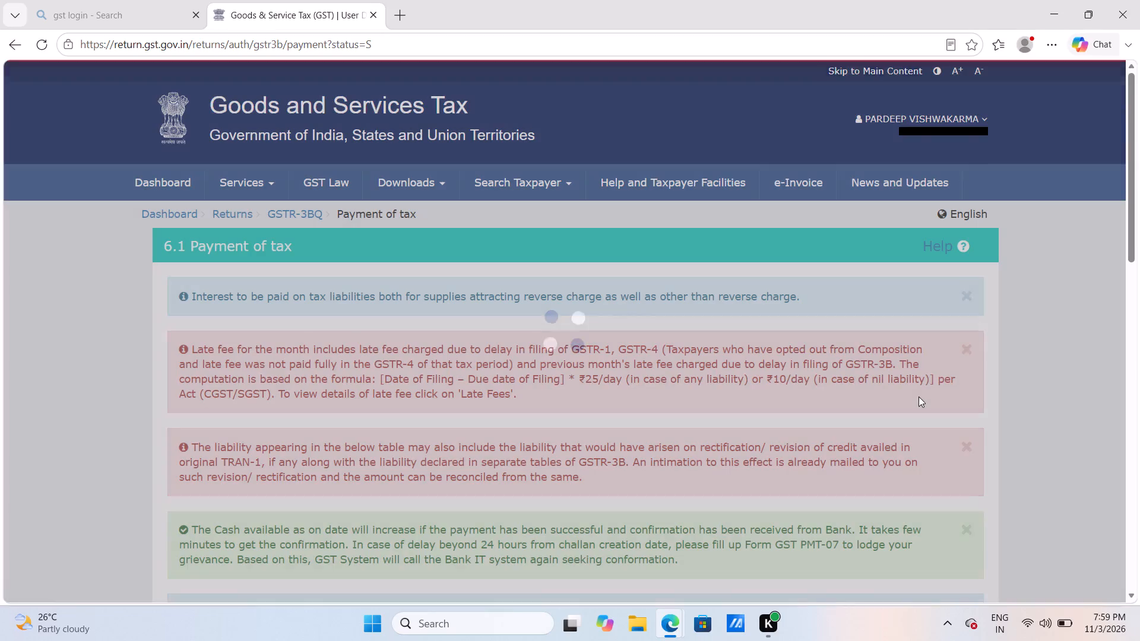
Examine the tax payment table through to its late fee, utilizable cash balance and additional cash required columns.
key("Down")
key("Down")
key("Down")
key("Down")
key("Down")
key("Down")
key("Down")
key("Down")
key("Down")
key("Down")
key("Down")
key("Down")
key("Down")
key("Down")
key("Down")
key("Down")
key("Down")
key("Down")
key("Down")
key("Down")
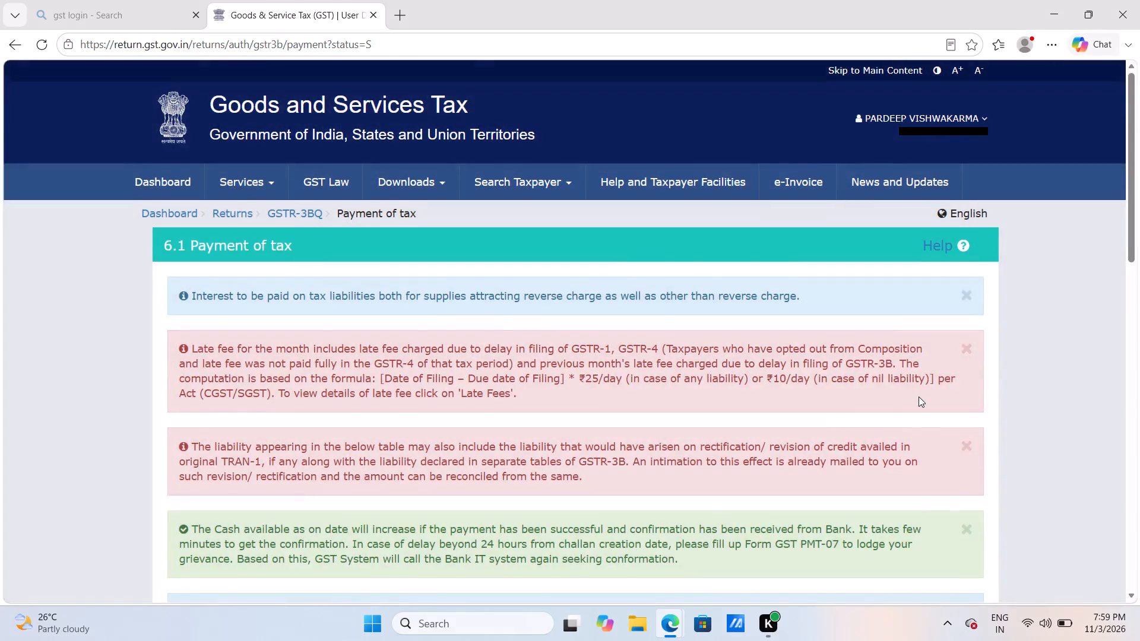
key("Down")
key("Down")
key("Down")
key("Down")
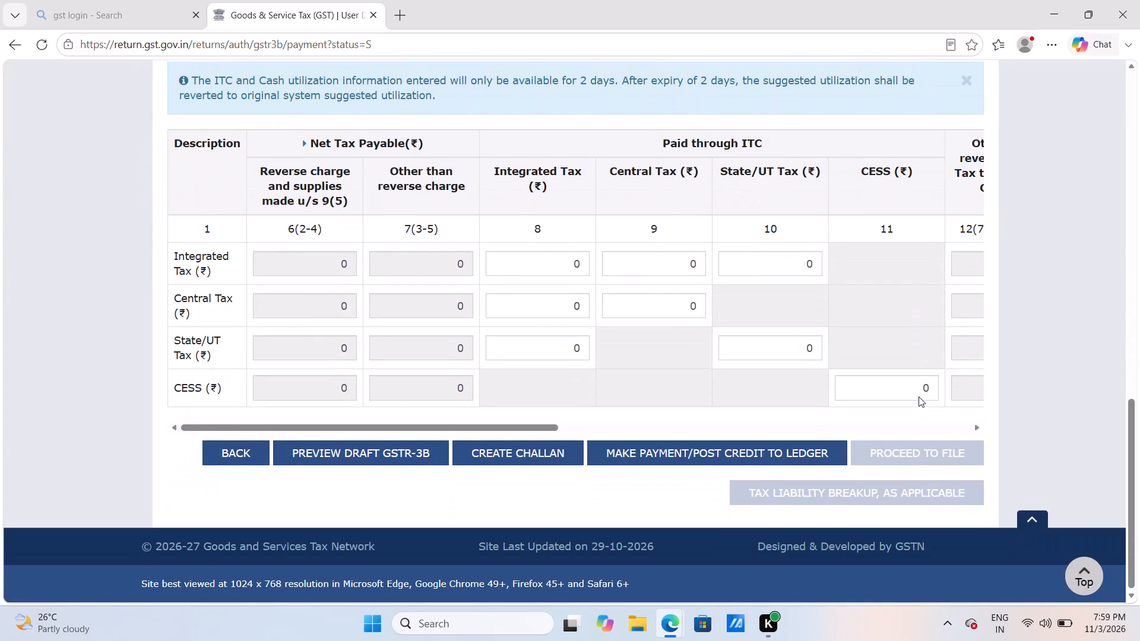
key("Down")
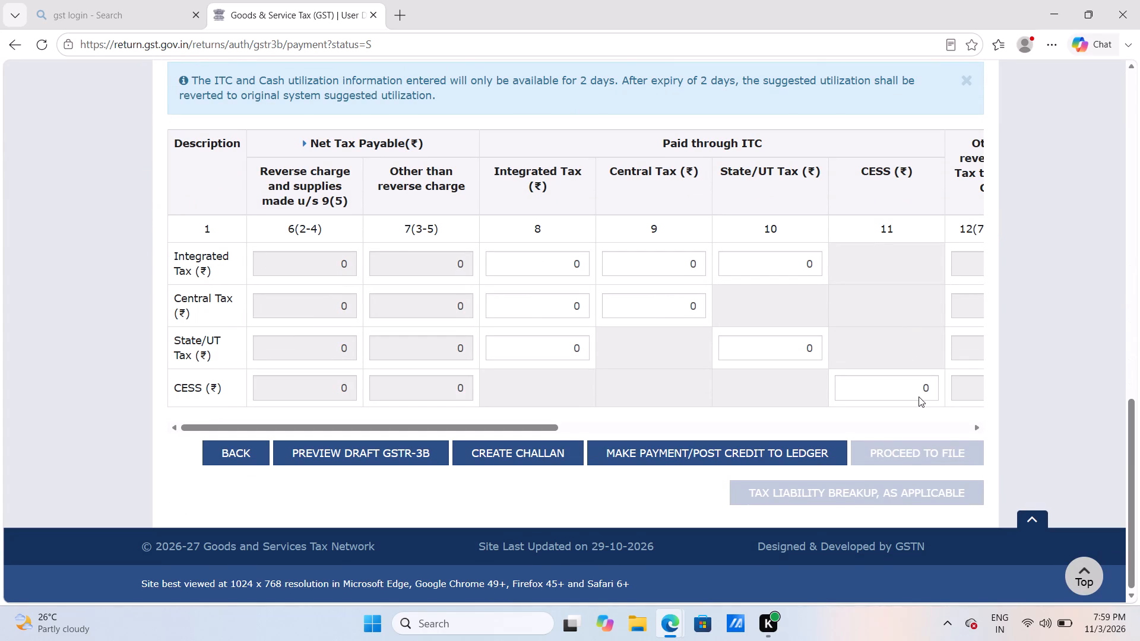
left_click(976, 426)
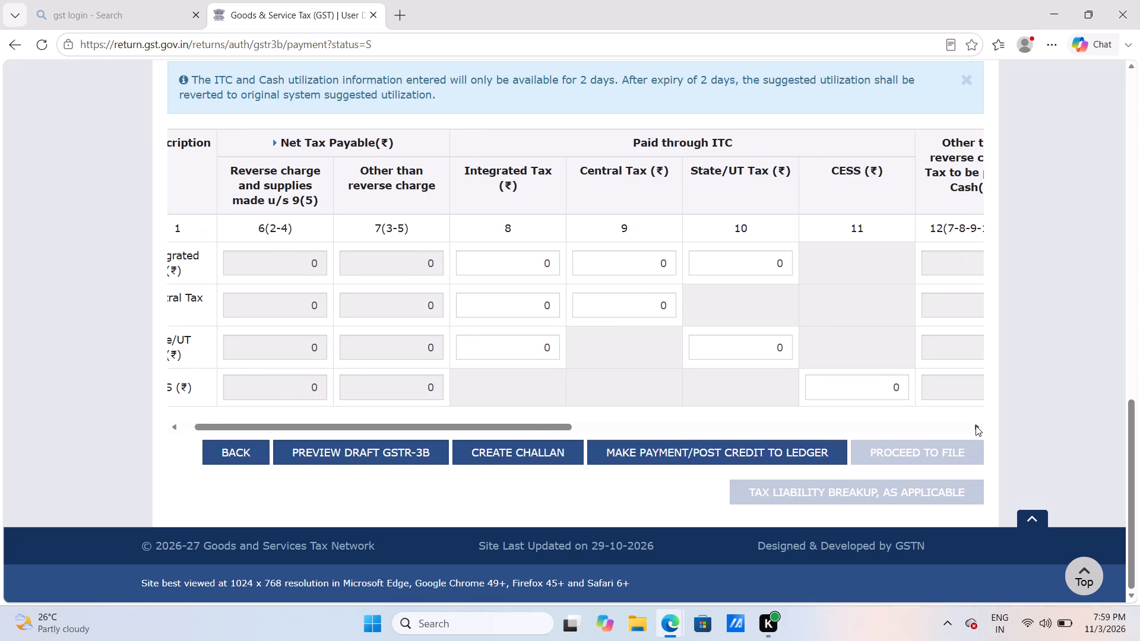
triple_click(976, 426)
triple_click(976, 426)
triple_click(976, 426)
left_click_drag(976, 426, 627, 439)
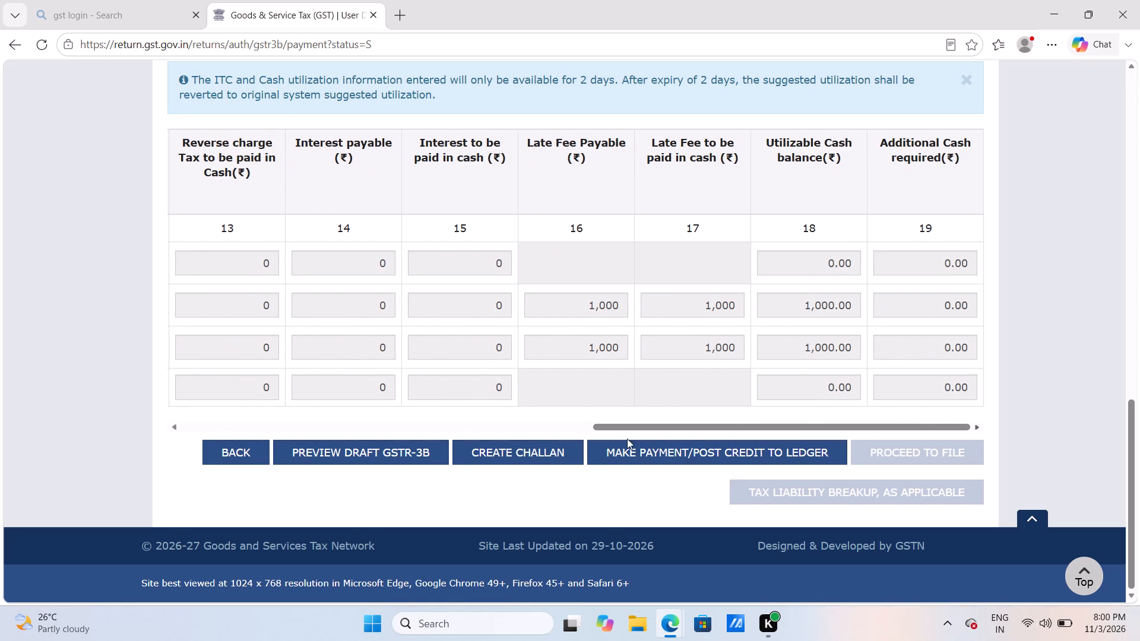
left_click_drag(627, 439, 401, 451)
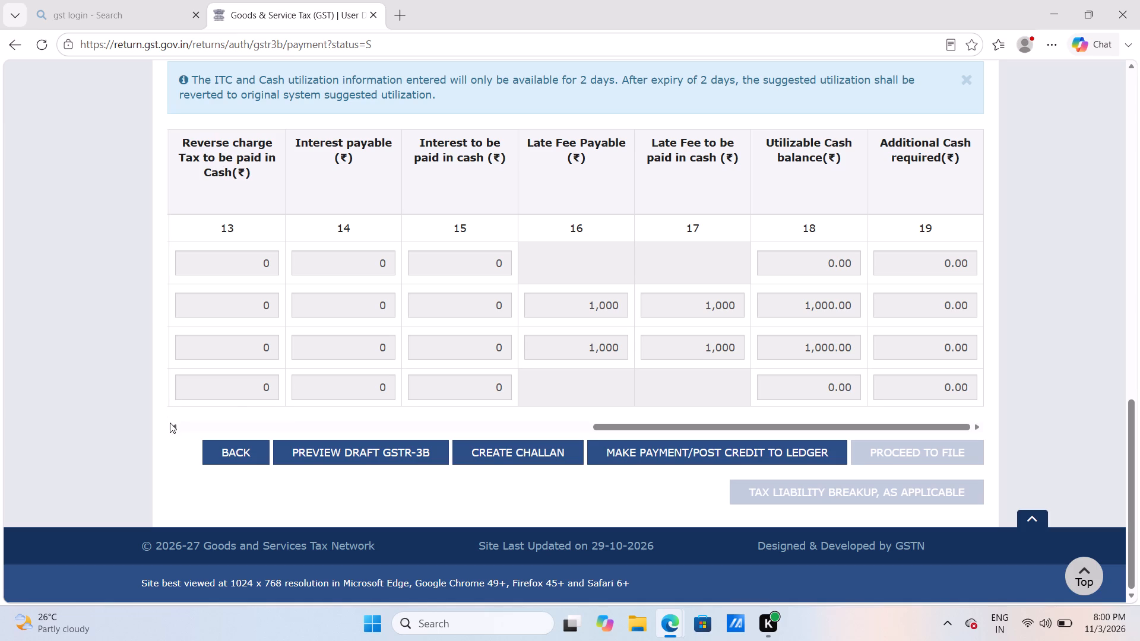
Review the payment table's interest, ITC and net tax payable columns back to the Description column.
left_click(170, 426)
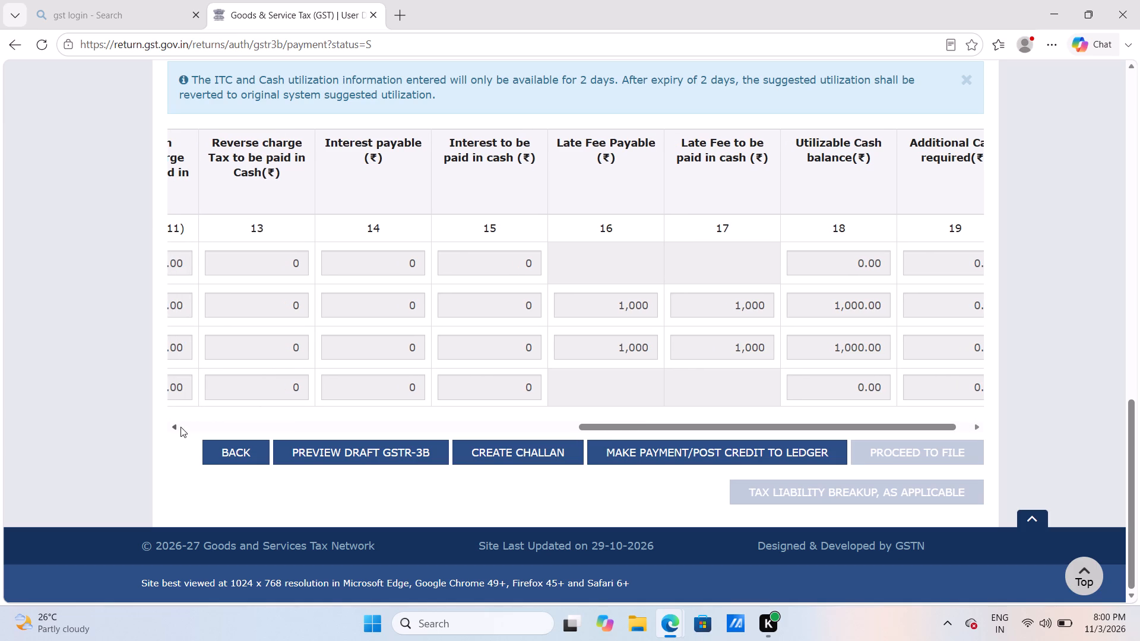
triple_click(175, 427)
triple_click(175, 427)
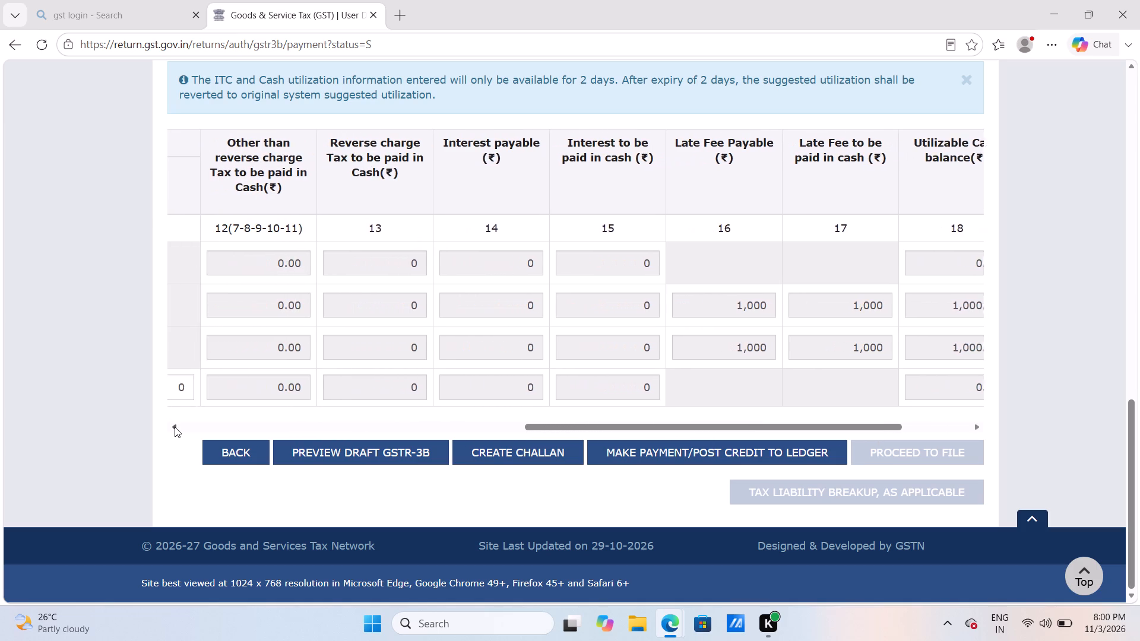
triple_click(175, 427)
triple_click(175, 427)
triple_click(175, 427)
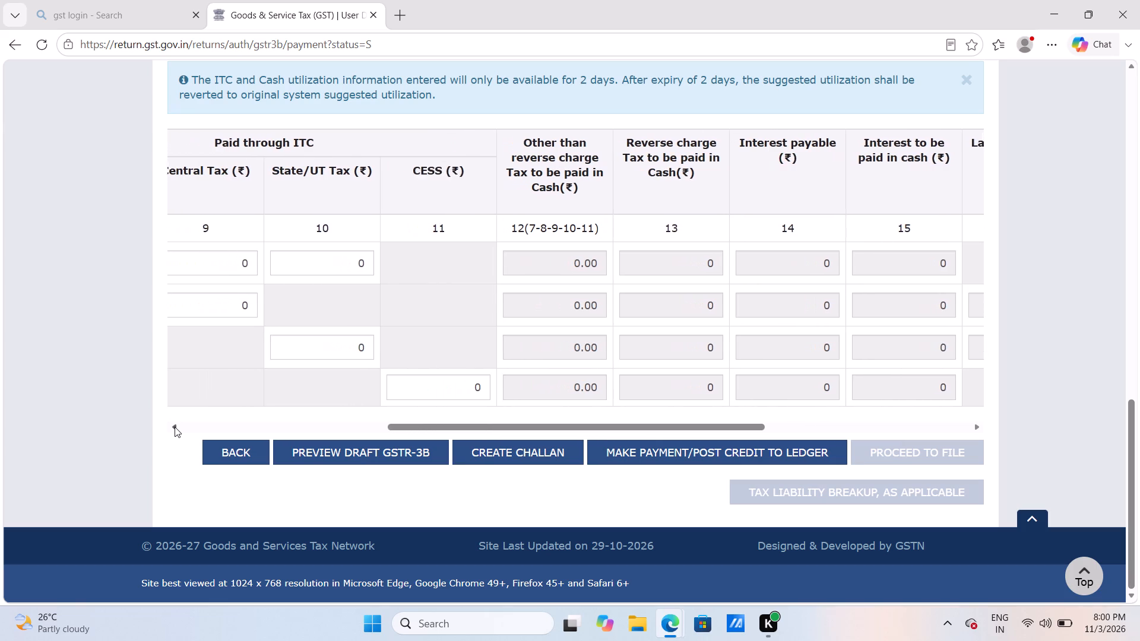
triple_click(175, 427)
triple_click(175, 427)
triple_click(175, 427)
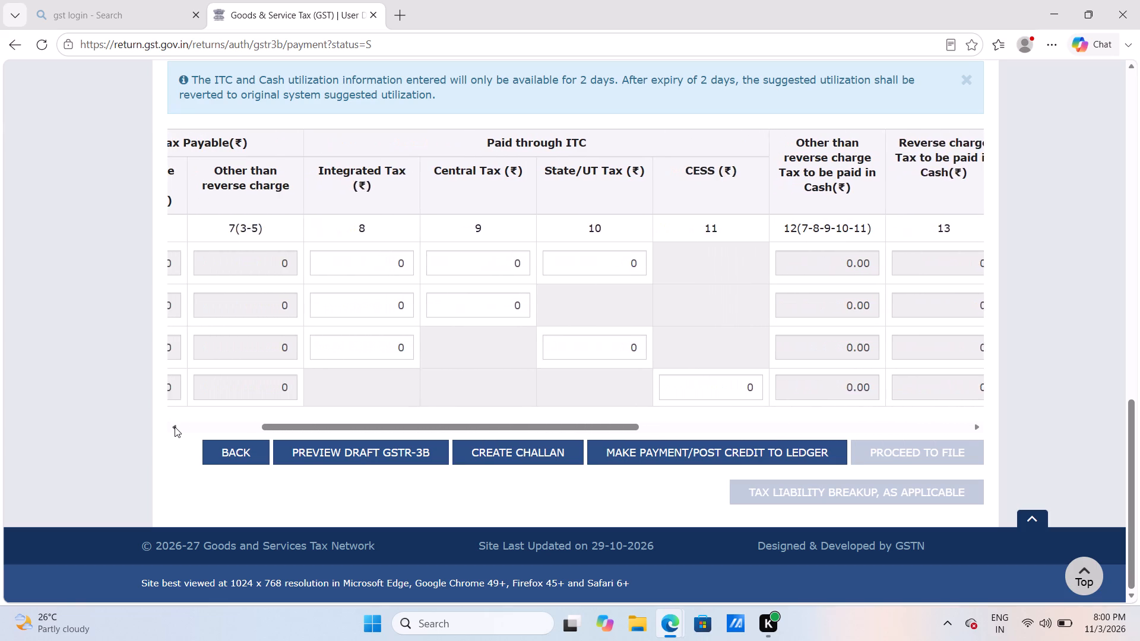
double_click(175, 427)
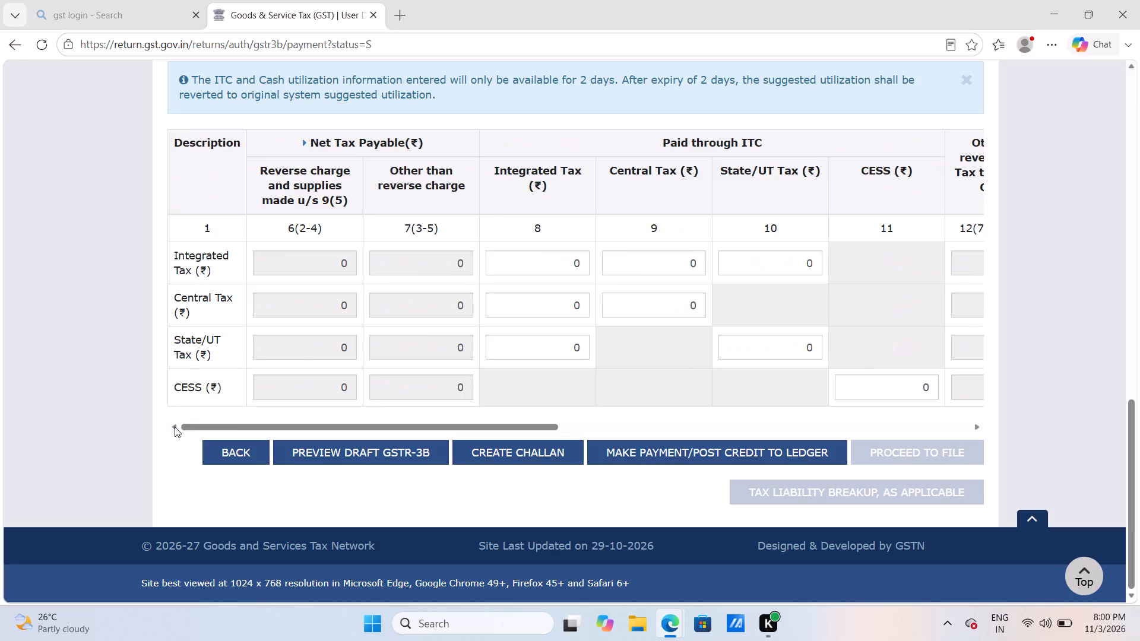
Review the notices on interest, late fee and cash availability at the start of the Payment of tax page.
key("Up")
key("Up")
key("Up")
key("Up")
key("Up")
key("Up")
key("Up")
key("Up")
key("Up")
key("Up")
key("Up")
key("Up")
key("Up")
key("Up")
key("Up")
key("Up")
key("Up")
key("Up")
key("Up")
key("Up")
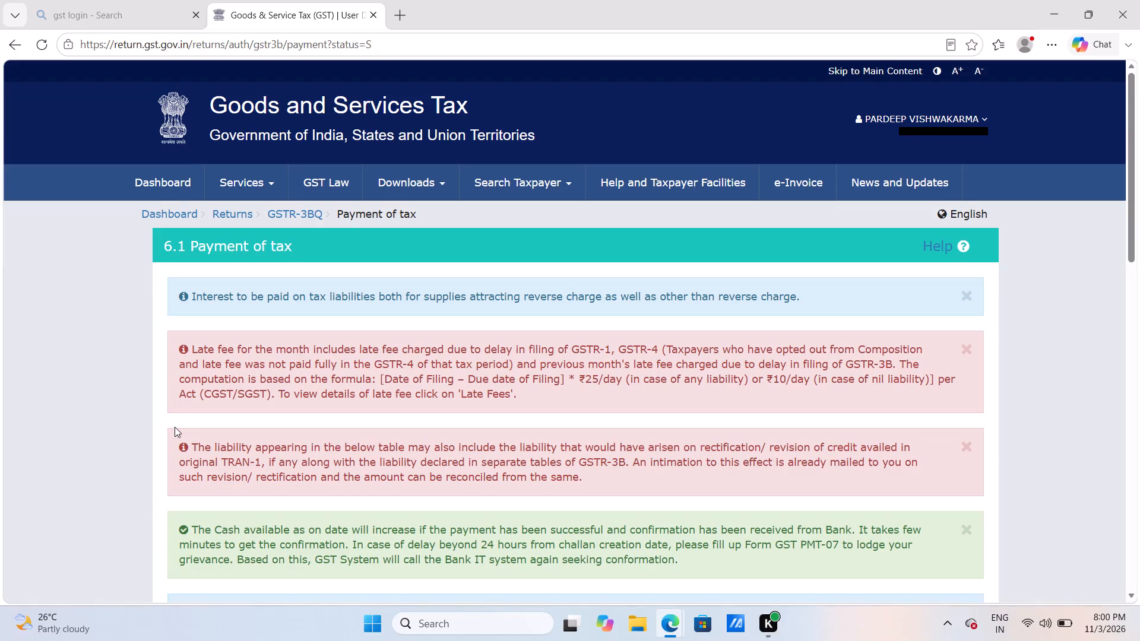
Recheck the tax payment table, moving from the net tax payable columns towards the late fee and cash columns.
key("Down")
key("Down")
key("Down")
key("Down")
key("Down")
key("Down")
key("Down")
key("Down")
key("Down")
key("Down")
key("Down")
key("Down")
key("Down")
key("Down")
key("Down")
key("Down")
key("Down")
key("Down")
key("Down")
key("Down")
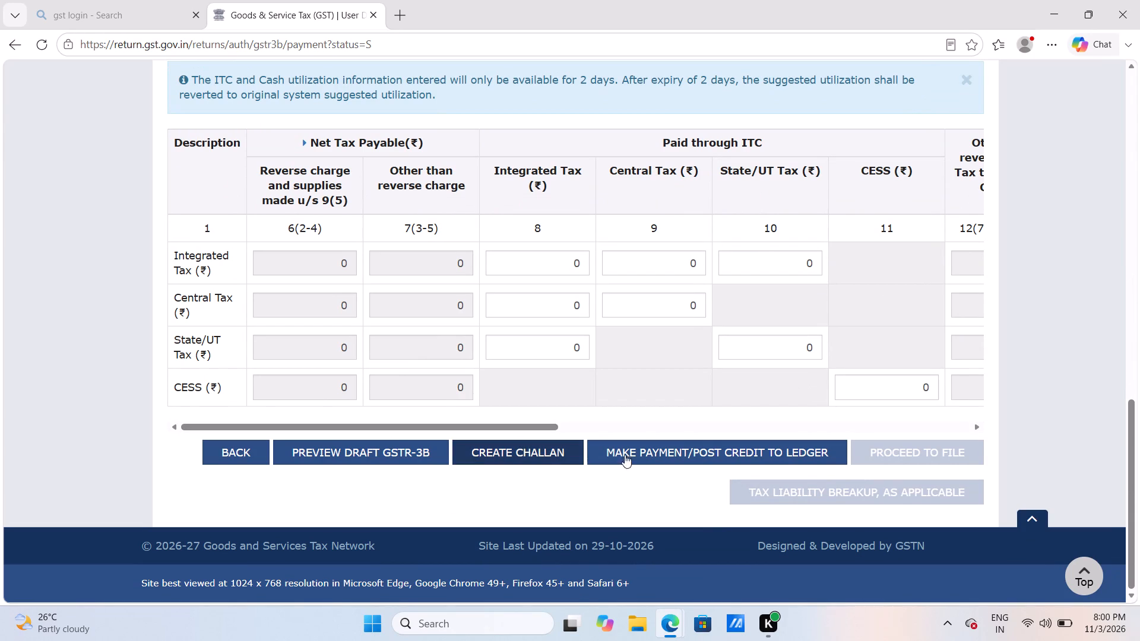
triple_click(980, 424)
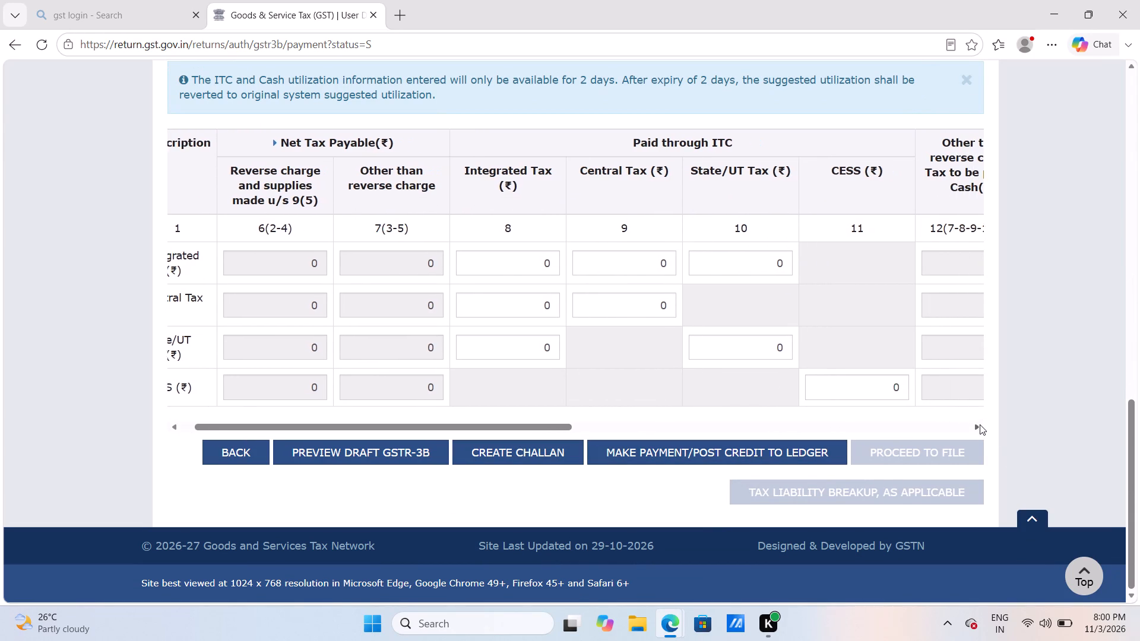
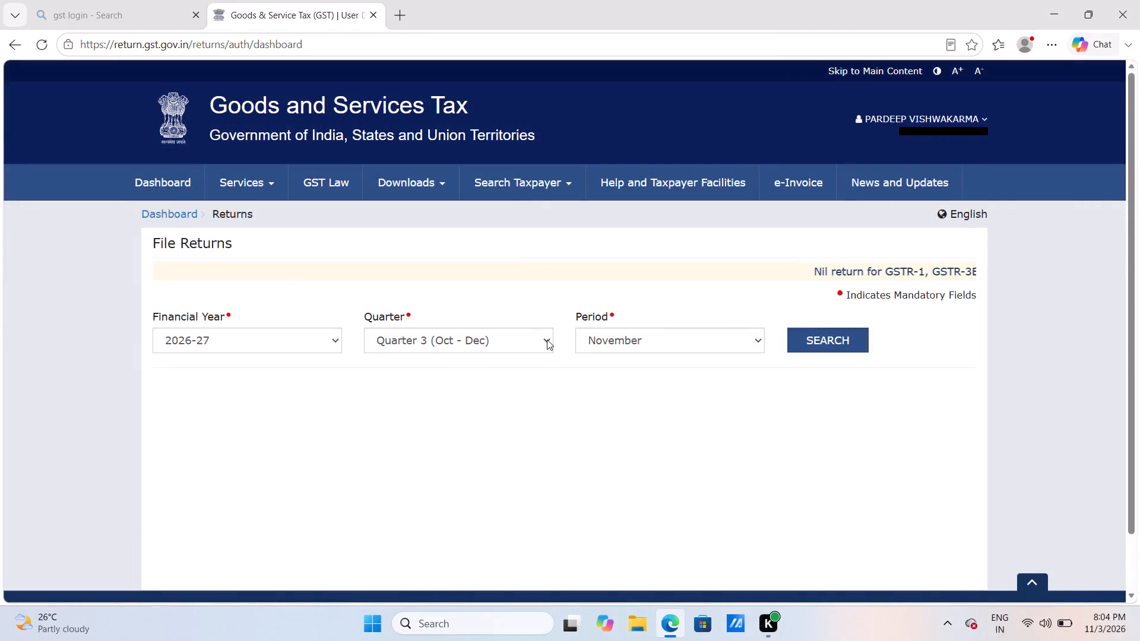
Search the returns for financial year 2026-27, Quarter 1 (Apr - Jun), period June.
left_click(547, 339)
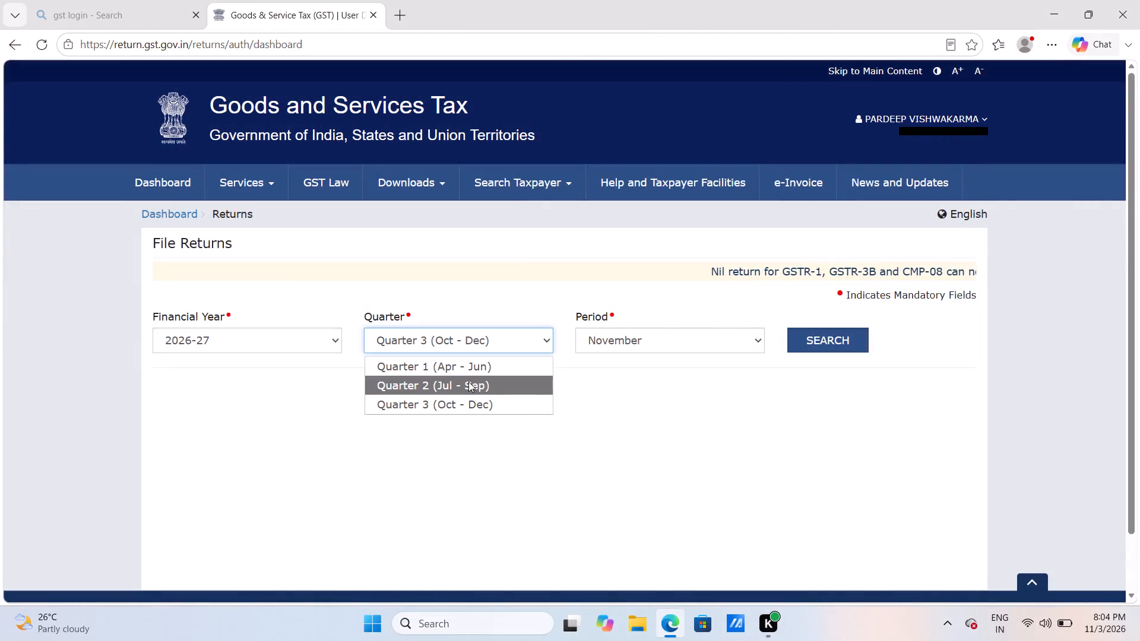
left_click(468, 364)
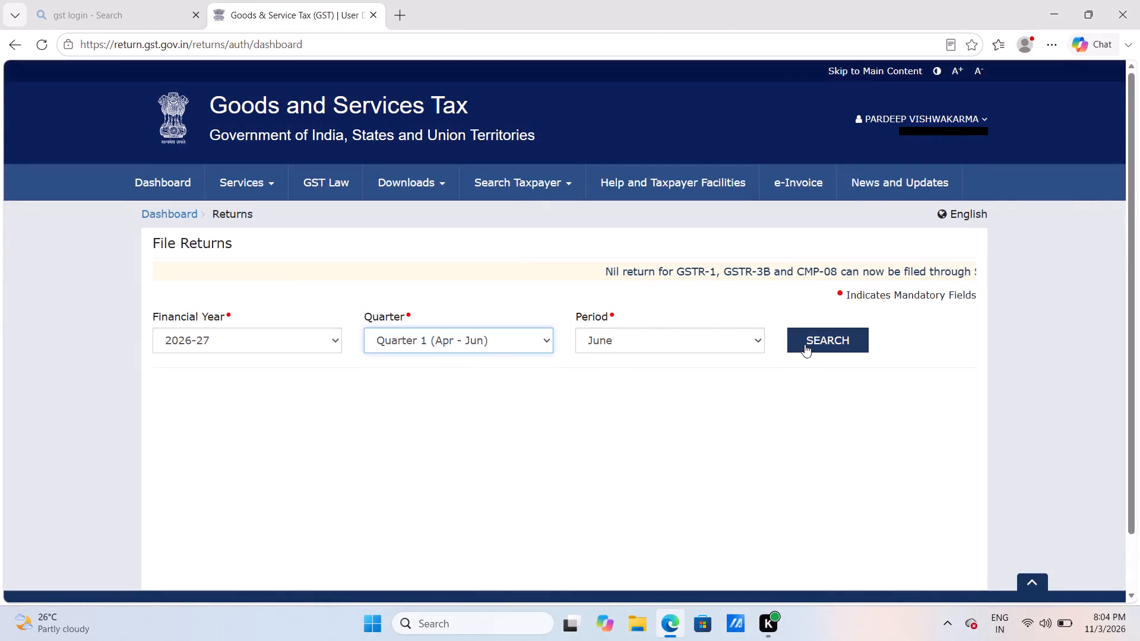
left_click(806, 343)
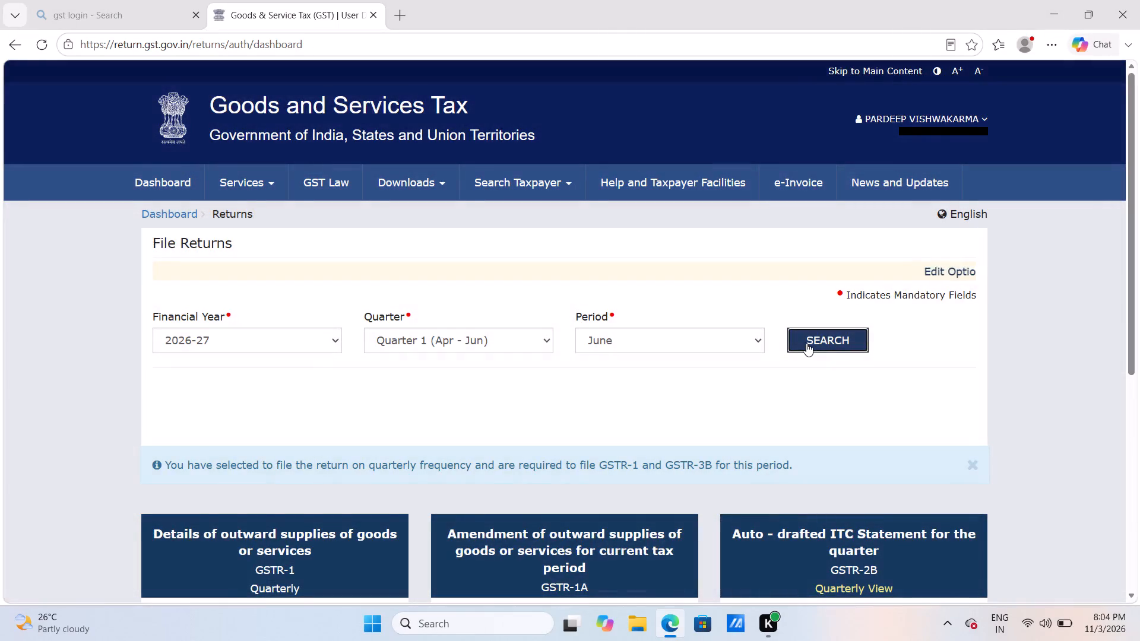
Open the quarterly GSTR-3B return and dismiss its system generated summary.
key("Down")
key("Down")
key("Down")
key("Down")
key("Down")
key("Down")
key("Down")
key("Down")
key("Down")
key("Down")
key("Down")
key("Down")
key("Down")
key("Down")
key("Down")
key("Down")
key("Down")
key("Down")
key("Down")
key("Down")
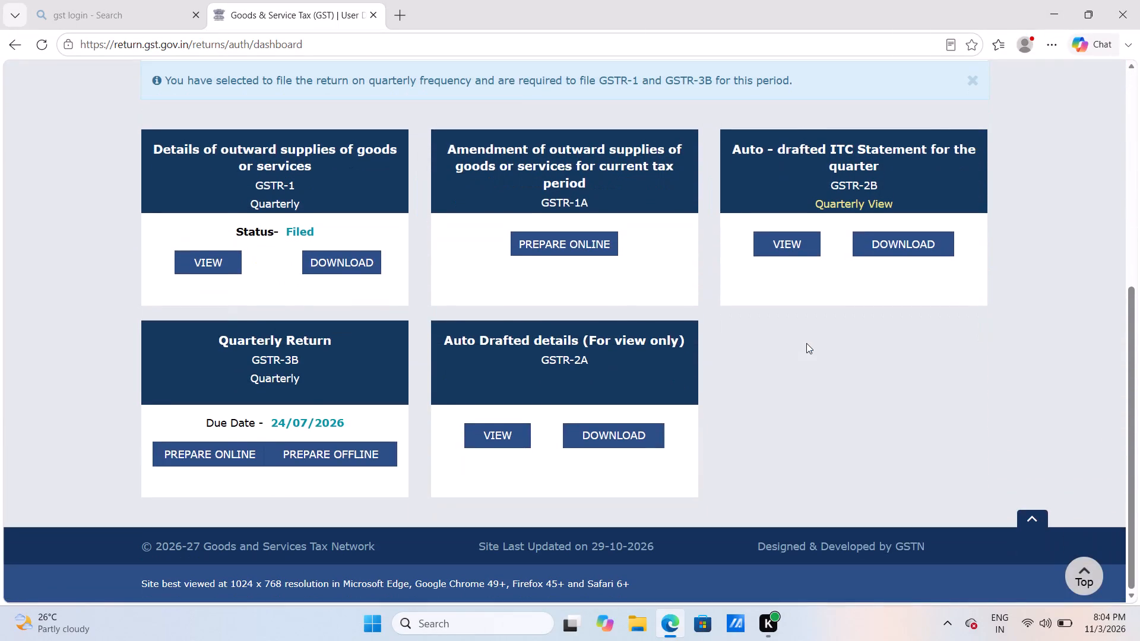
left_click(271, 377)
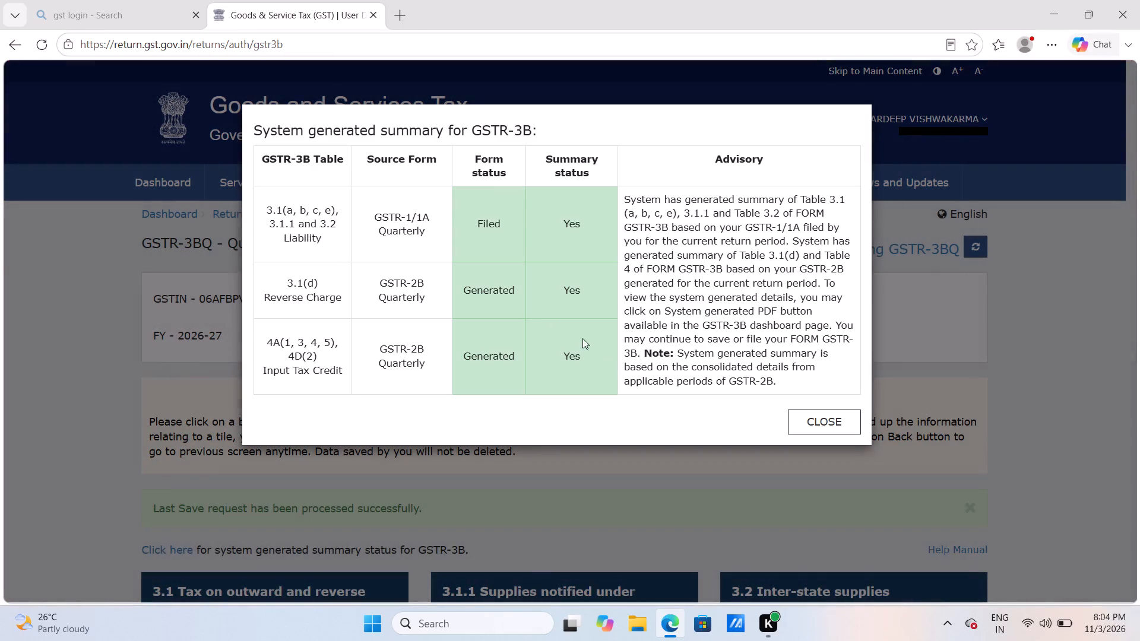
left_click(815, 423)
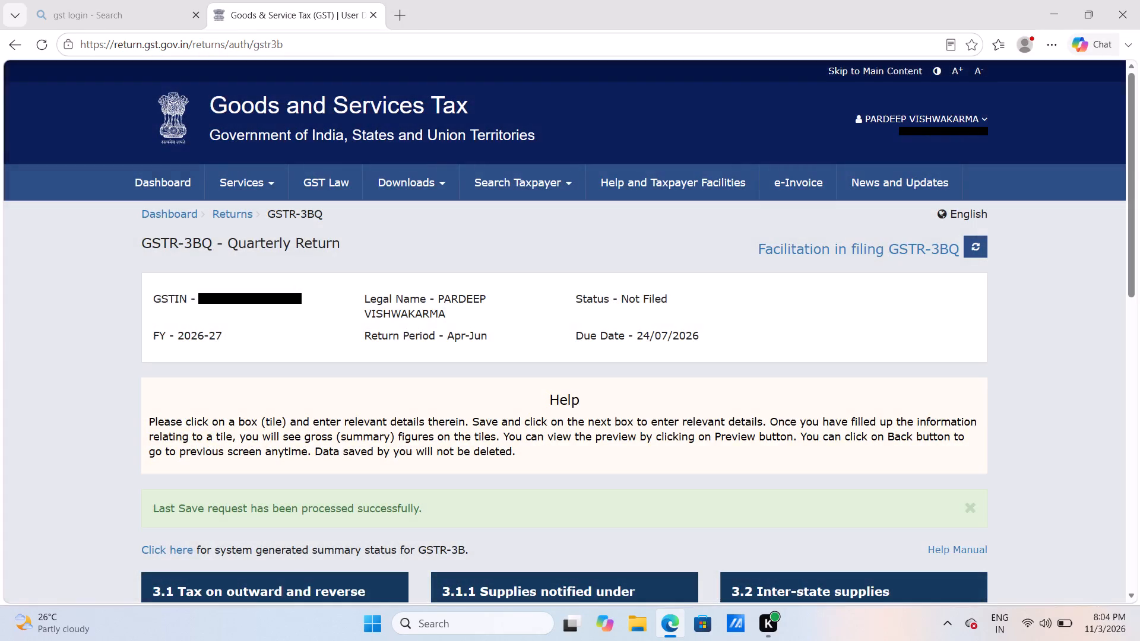
Proceed from the GSTR-3B summary page to the payment of tax.
key("Down")
key("Down")
key("Down")
key("Down")
key("Down")
key("Down")
key("Down")
key("Down")
key("Down")
key("Down")
key("Down")
key("Down")
key("Down")
key("Down")
key("Down")
key("Down")
key("Down")
key("Down")
key("Down")
key("Down")
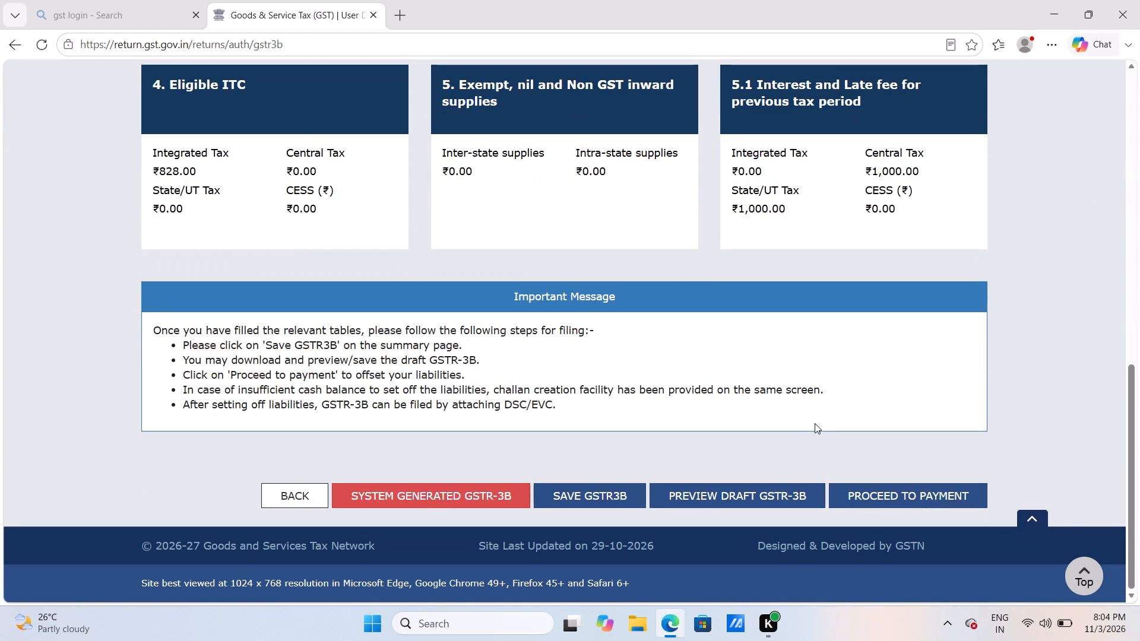
left_click(914, 492)
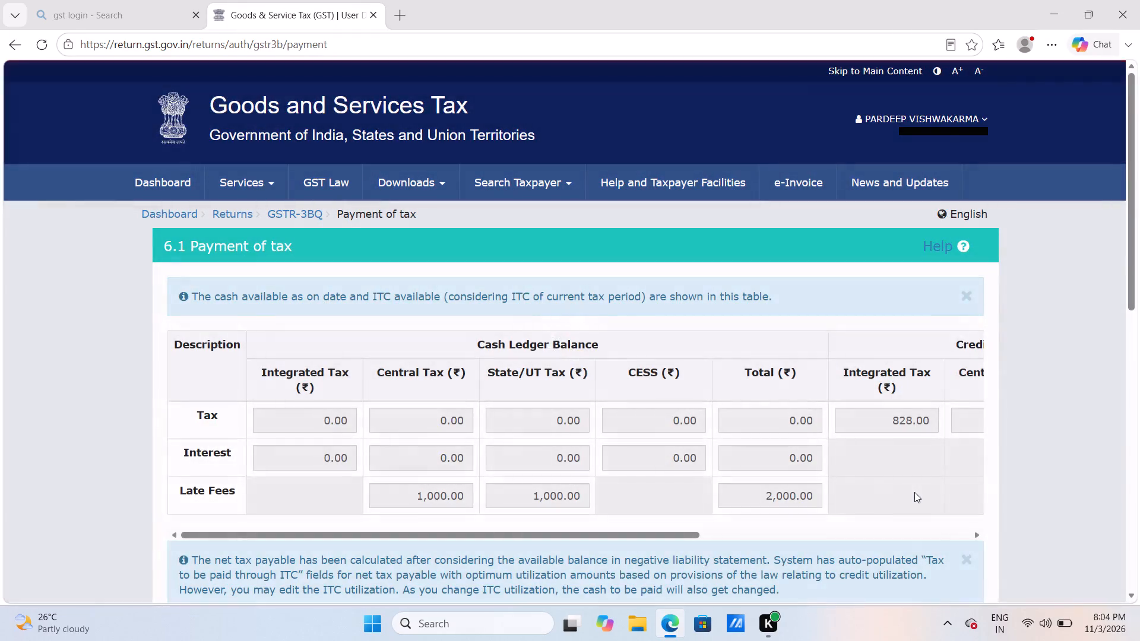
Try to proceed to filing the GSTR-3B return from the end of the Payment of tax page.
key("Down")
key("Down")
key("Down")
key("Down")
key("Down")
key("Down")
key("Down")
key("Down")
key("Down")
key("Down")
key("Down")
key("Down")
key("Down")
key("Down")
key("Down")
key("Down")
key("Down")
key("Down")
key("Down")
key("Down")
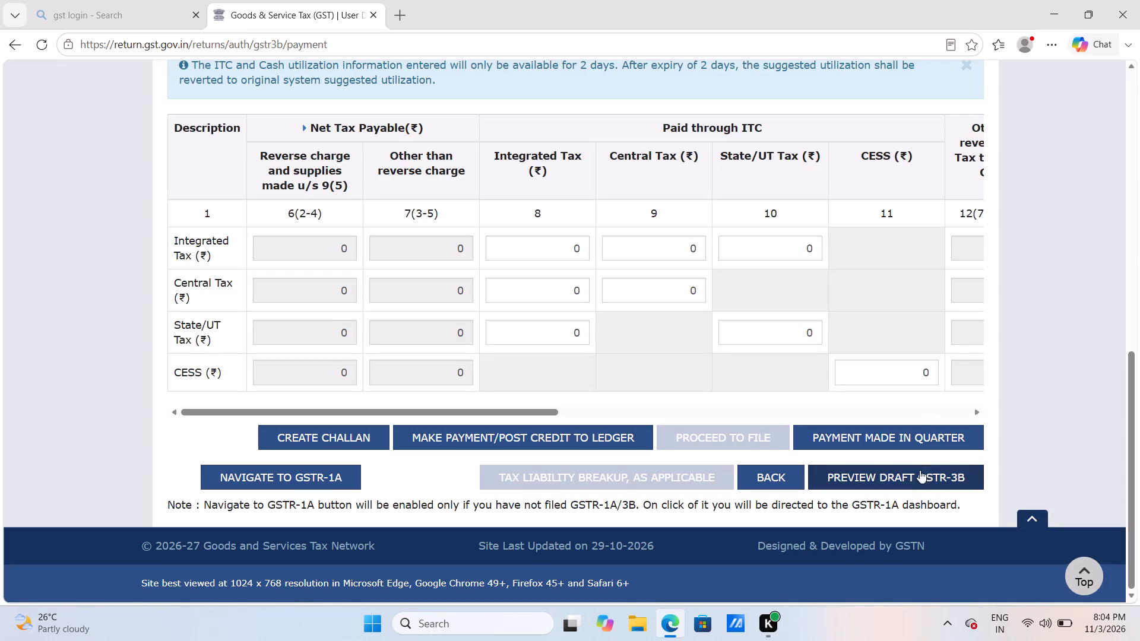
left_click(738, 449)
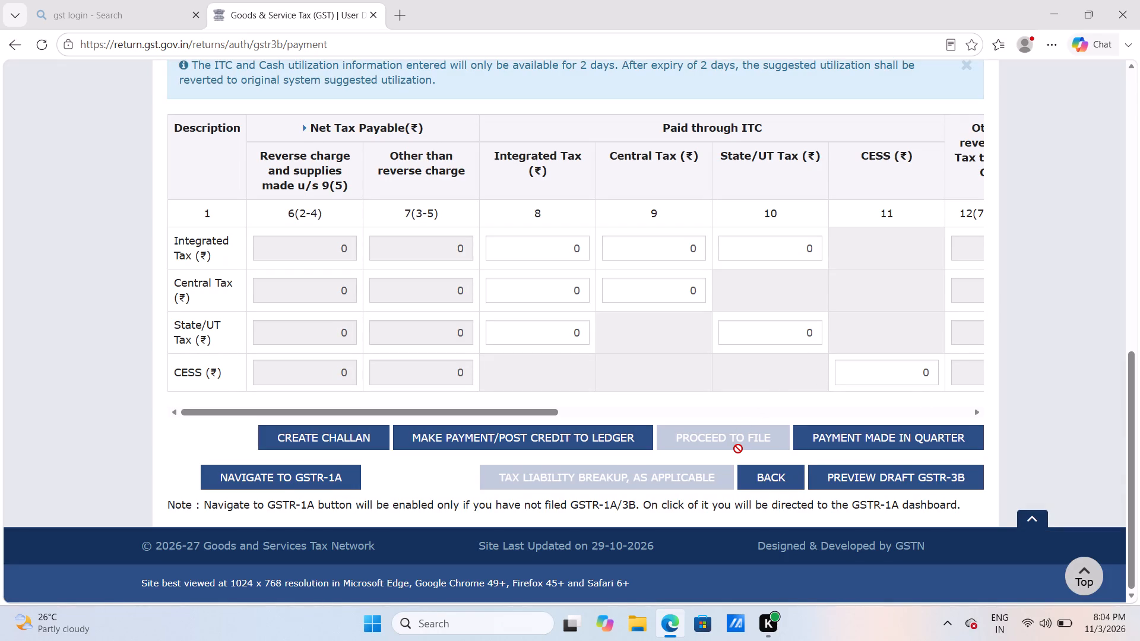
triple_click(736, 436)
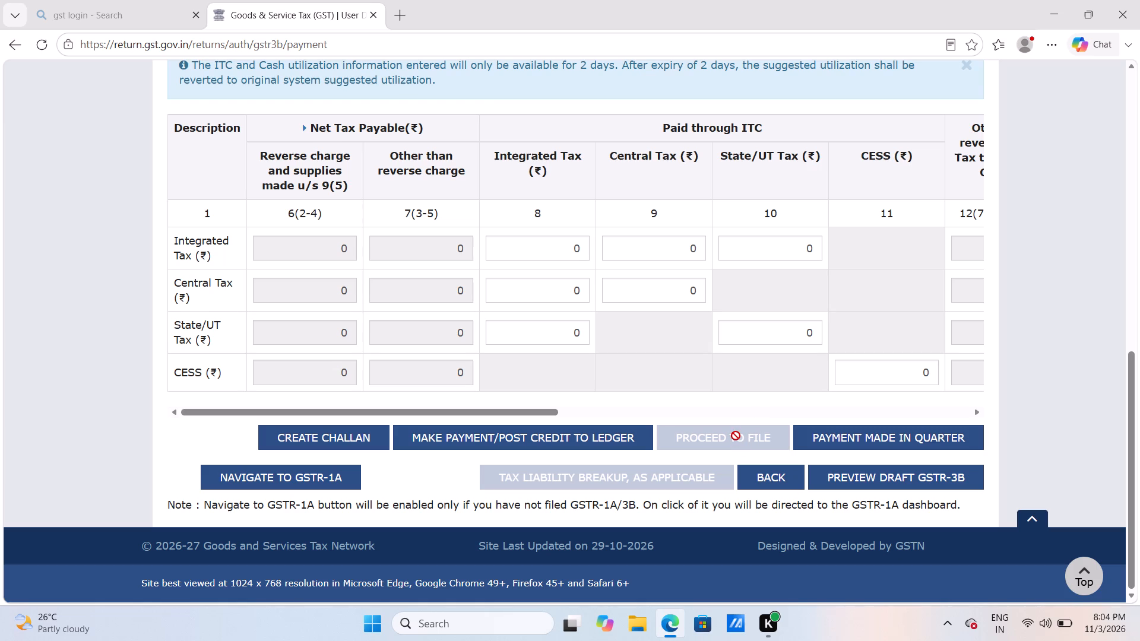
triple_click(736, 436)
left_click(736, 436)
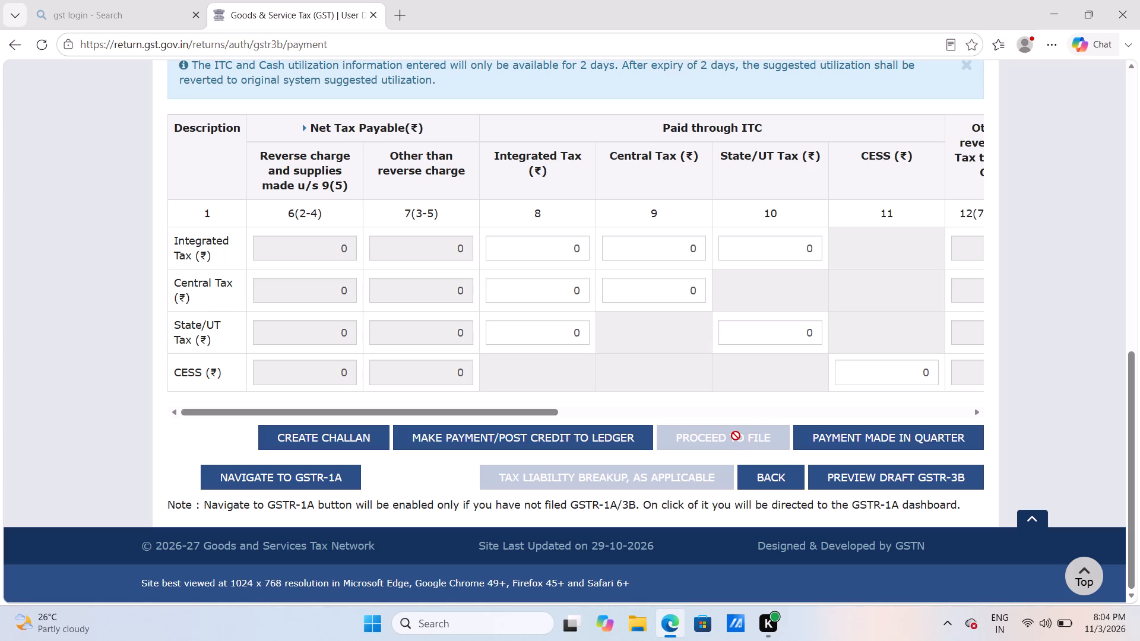
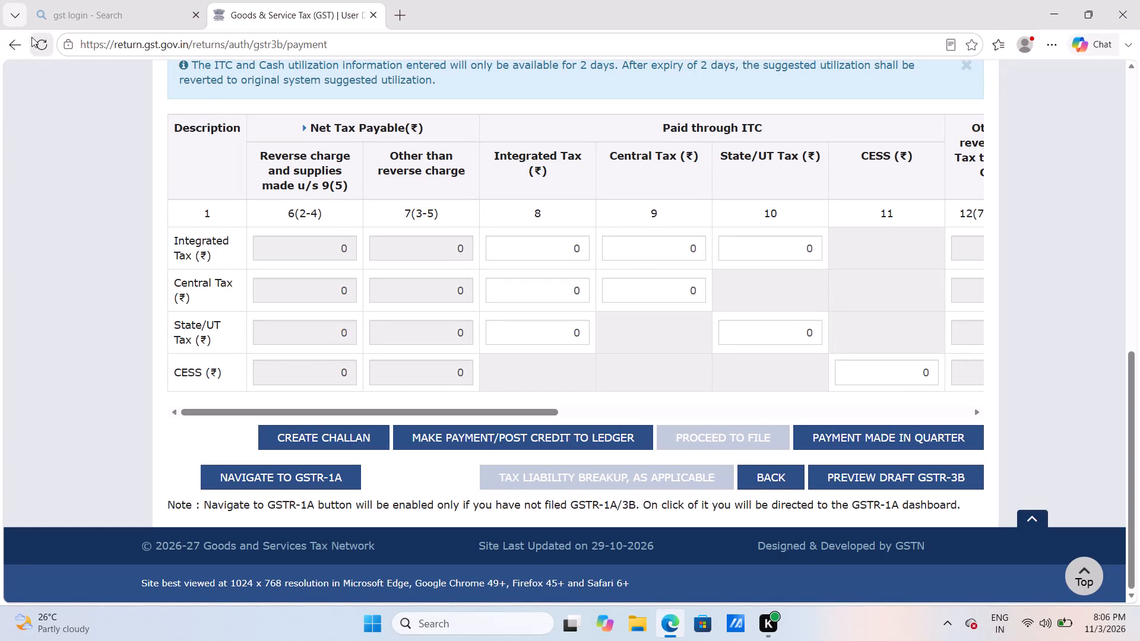
Go back from the payment of tax to the File Returns page and search 2026-27, Quarter 1 (Apr - Jun), period June.
left_click(14, 39)
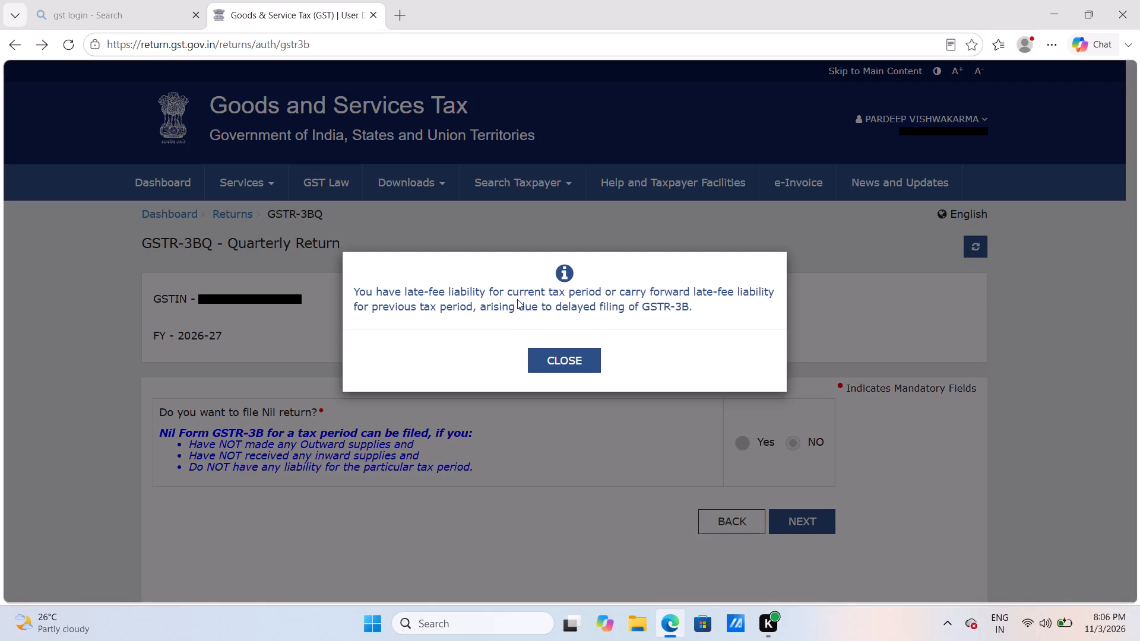
left_click(548, 348)
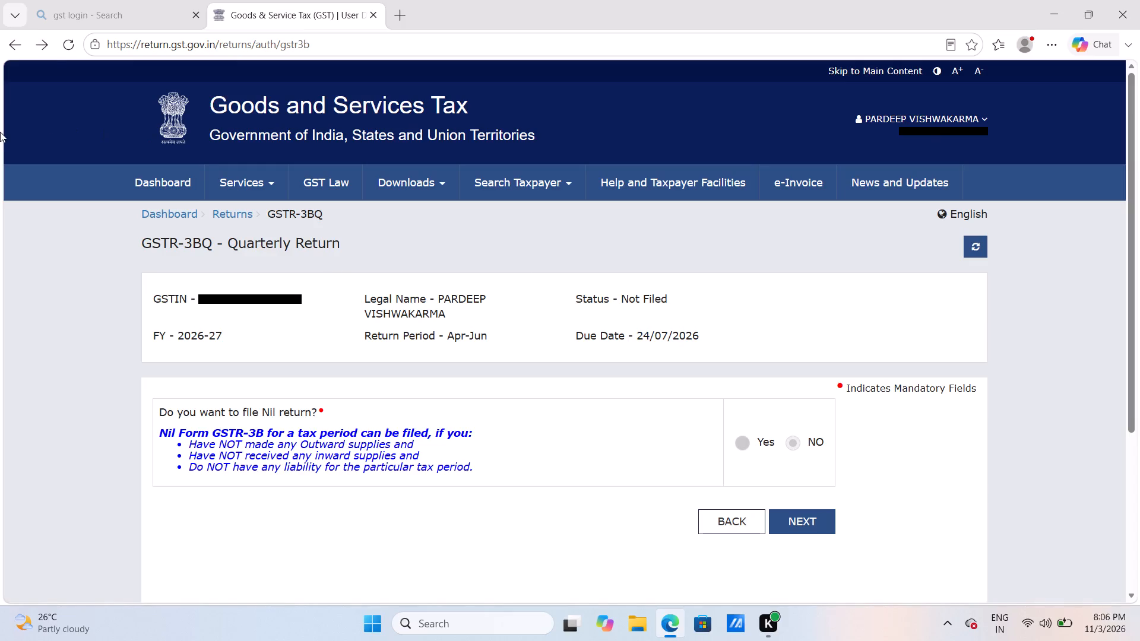
left_click(13, 40)
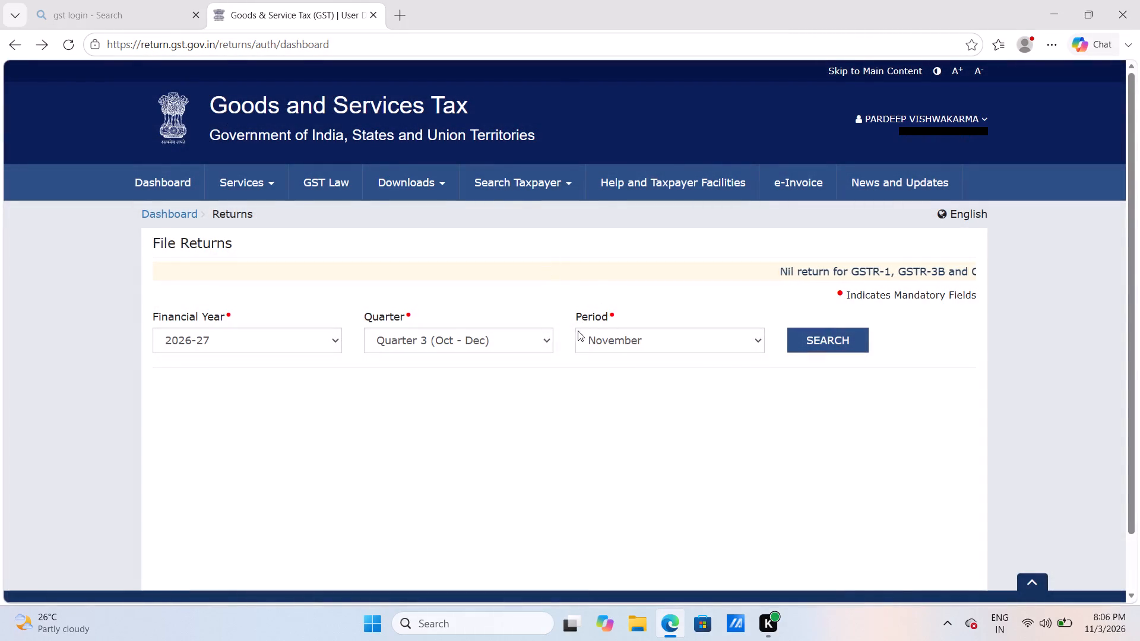
left_click(547, 336)
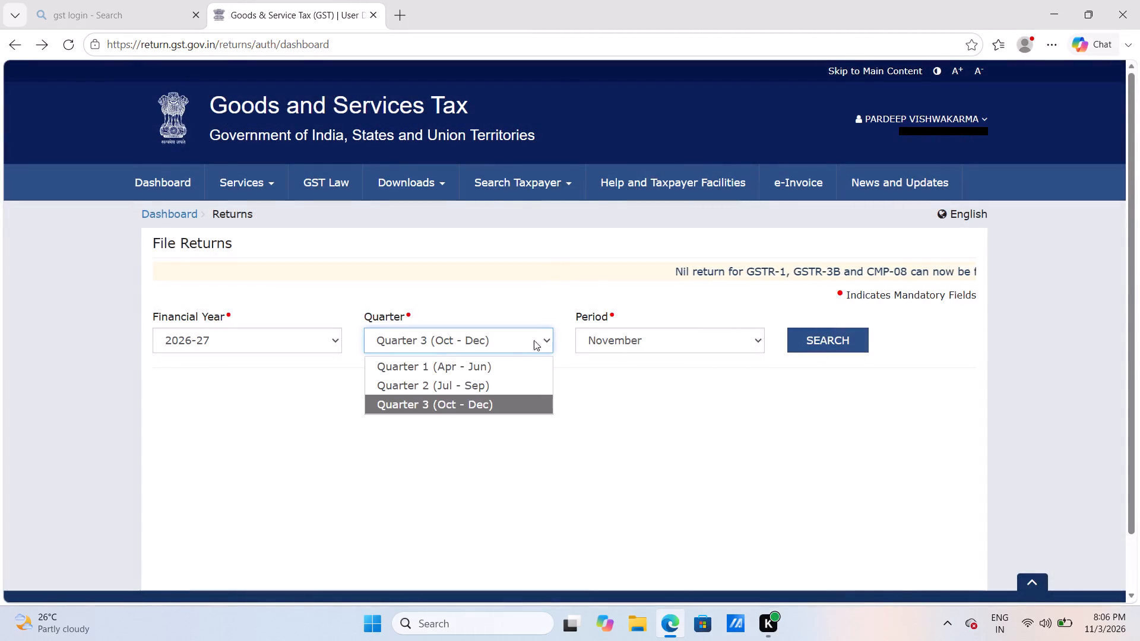
left_click(519, 363)
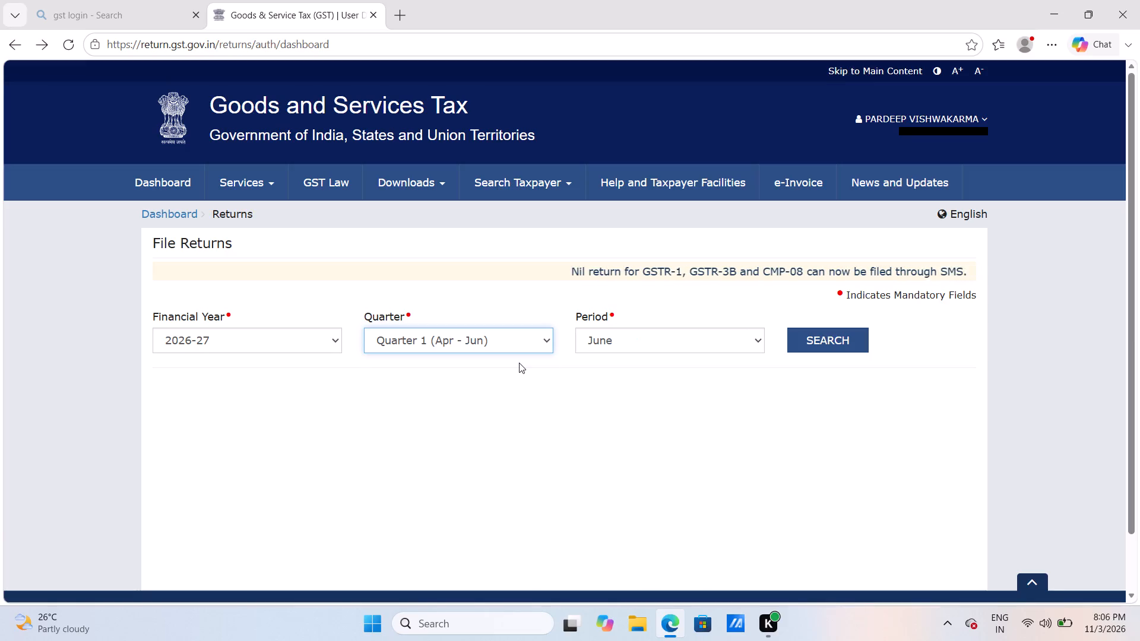
left_click(816, 338)
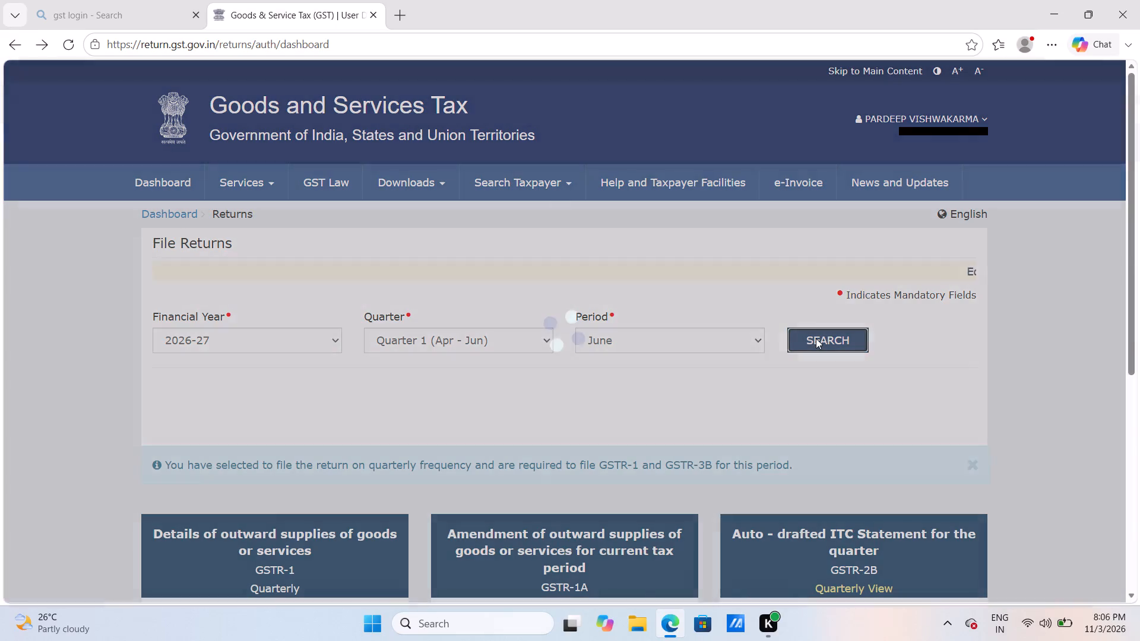
Open the quarterly GSTR-3B return and dismiss its system generated summary.
key("Down")
key("Down")
key("Down")
key("Down")
key("Down")
key("Down")
key("Down")
key("Down")
key("Down")
key("Down")
key("Down")
key("Down")
key("Down")
key("Down")
key("Down")
key("Down")
key("Down")
key("Down")
key("Down")
key("Down")
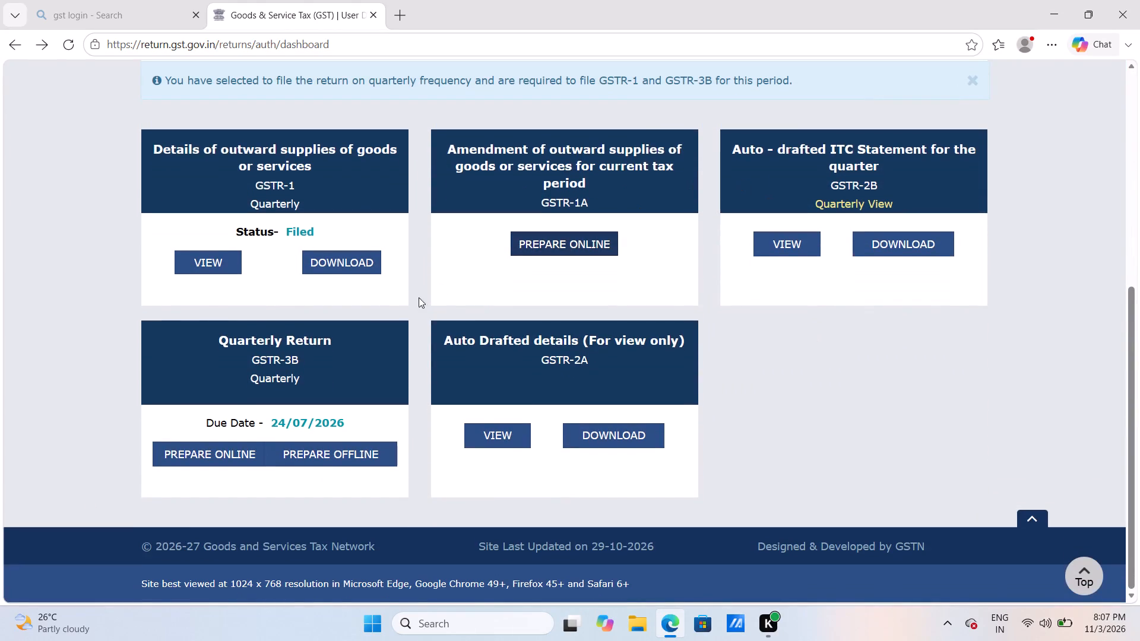
left_click(276, 355)
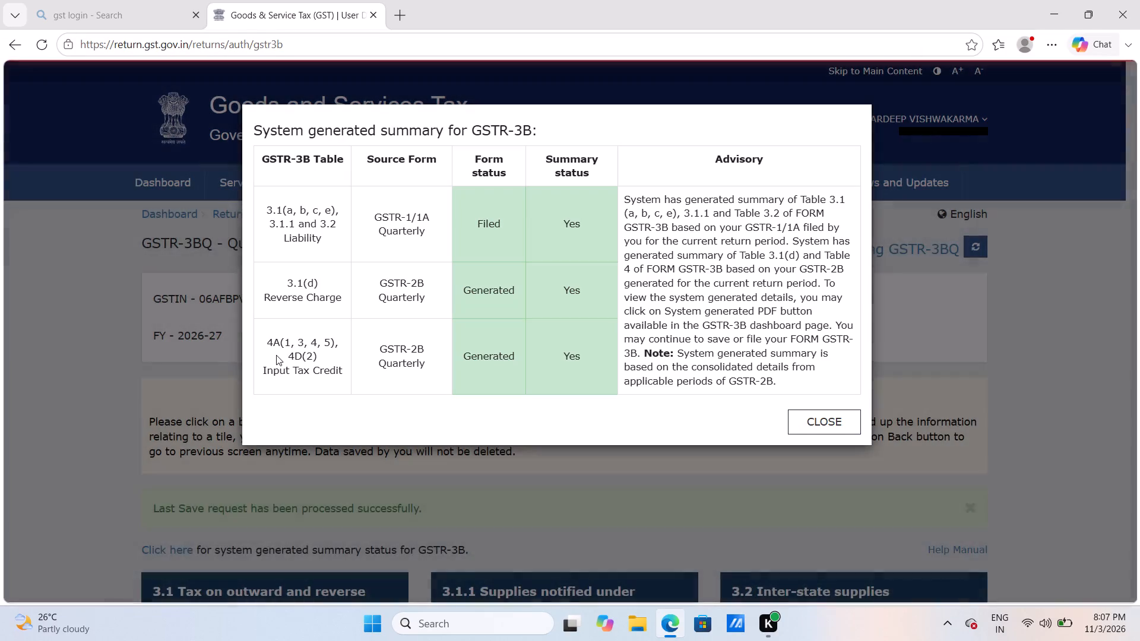
left_click(818, 415)
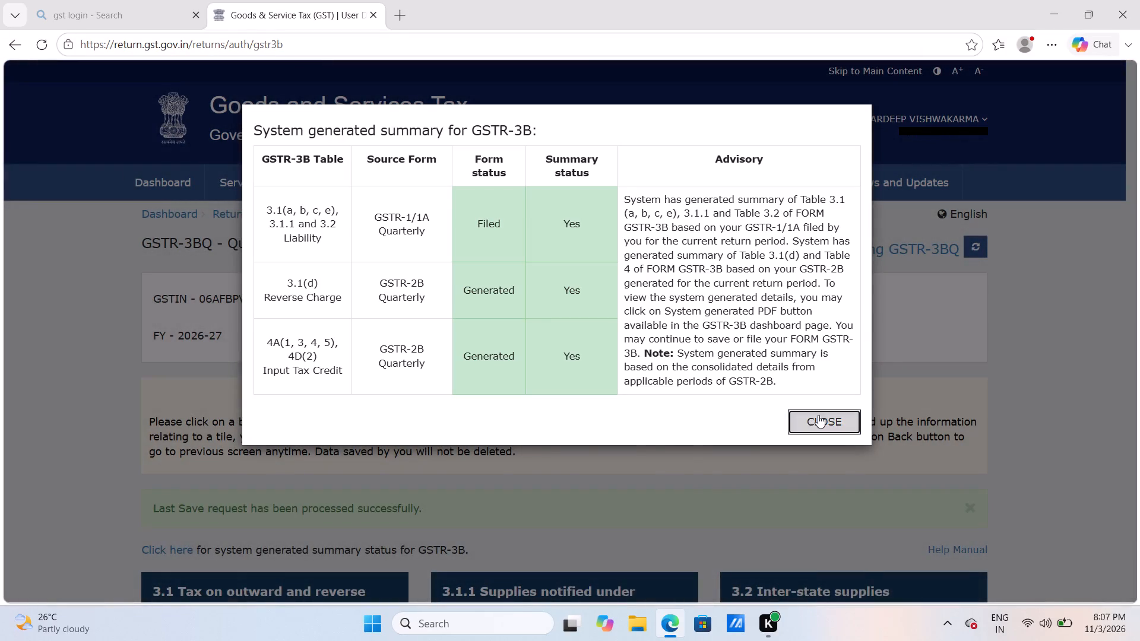
Examine the GSTR-3B summary tiles, from 3.1 through 5.1 Interest and Late fee, and the filing instructions below them.
key("Down")
key("Down")
key("Down")
key("Down")
key("Down")
key("Down")
key("Down")
key("Down")
key("Down")
key("Down")
key("Down")
key("Down")
key("Down")
key("Down")
key("Down")
key("Down")
key("Down")
key("Down")
key("Down")
key("Down")
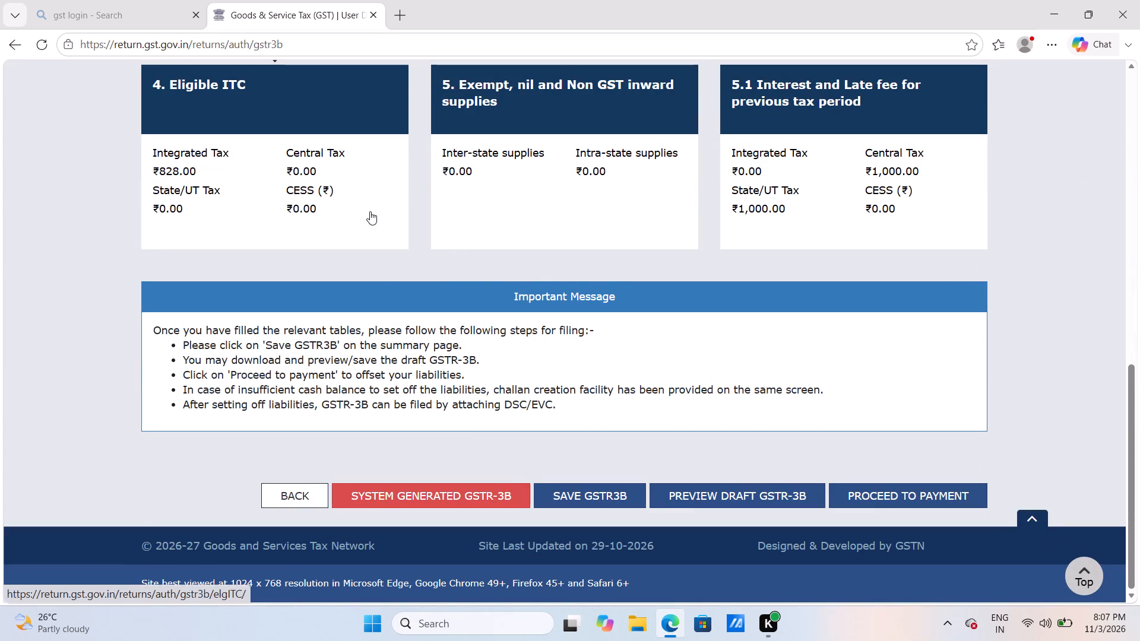
key("Up")
key("Up")
key("Up")
key("Up")
key("Up")
key("Up")
key("Up")
key("Up")
key("Up")
key("Up")
key("Up")
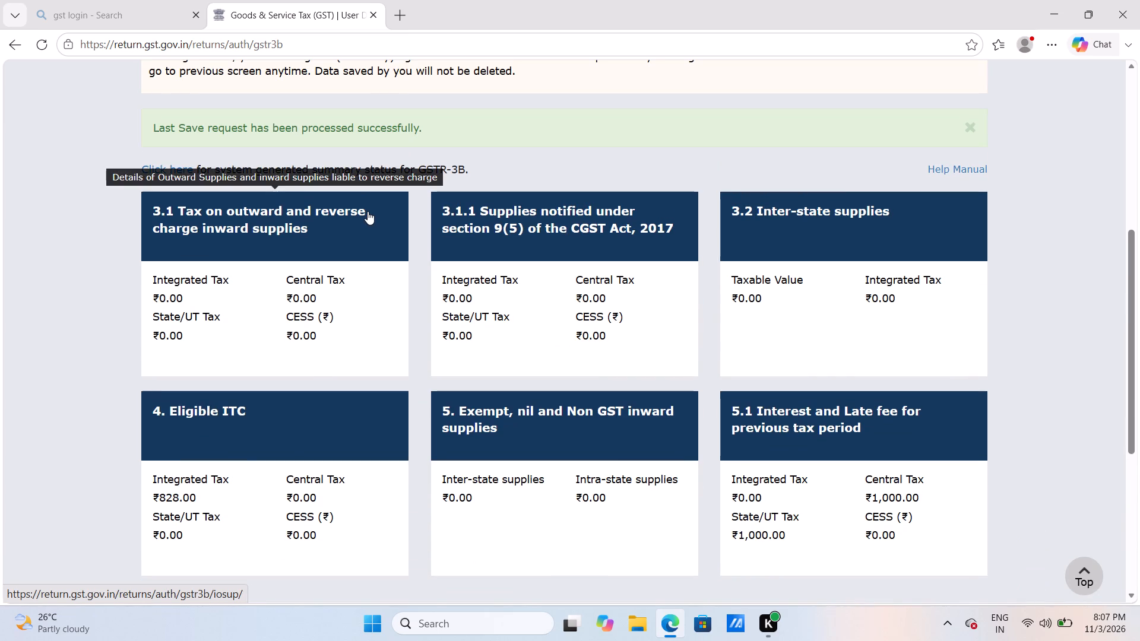
key("Down")
key("Down")
key("Down")
key("Down")
key("Down")
key("Down")
key("Down")
key("Down")
key("Down")
key("Down")
key("Down")
key("Down")
key("Down")
key("Down")
key("Down")
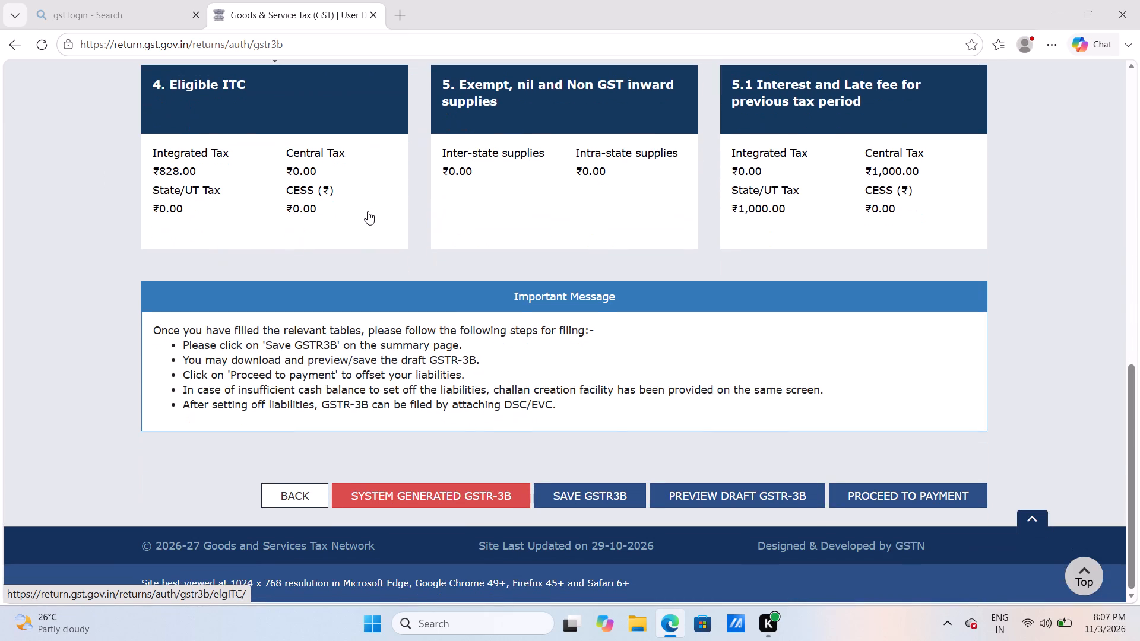
key("Up")
key("Up")
key("Up")
key("Up")
key("Up")
key("Up")
key("Up")
key("Up")
key("Up")
key("Up")
key("Up")
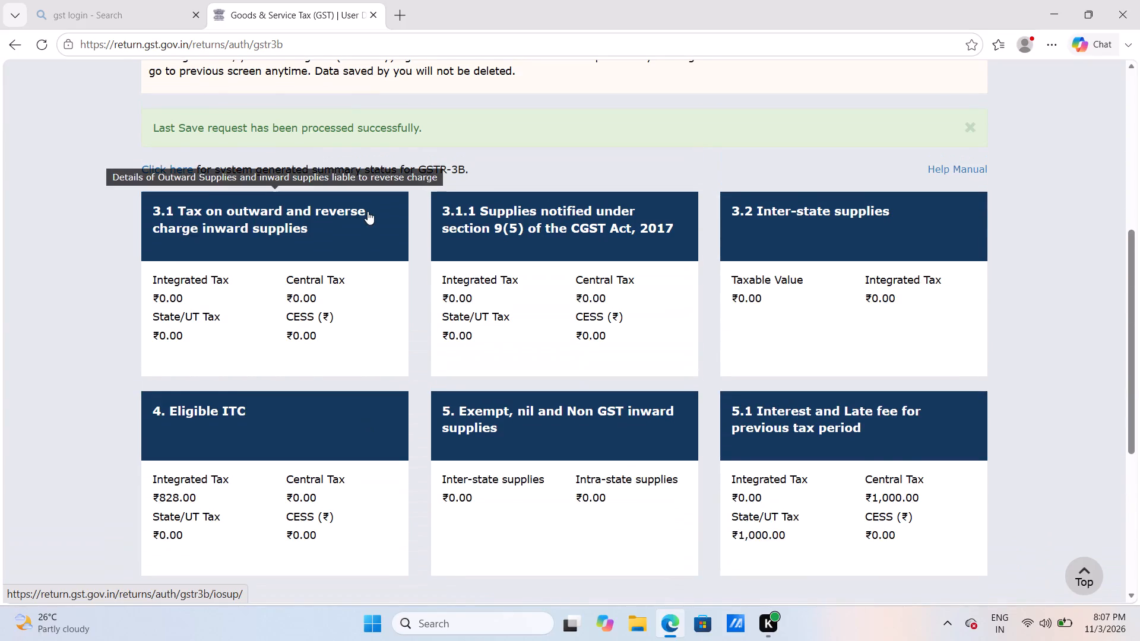
key("Up")
key("Up")
key("Up")
key("Up")
key("Up")
key("Up")
key("Up")
key("Up")
key("Up")
key("Up")
key("Up")
key("Up")
key("Up")
key("Up")
key("Up")
key("Up")
key("Up")
key("Up")
key("Up")
key("Up")
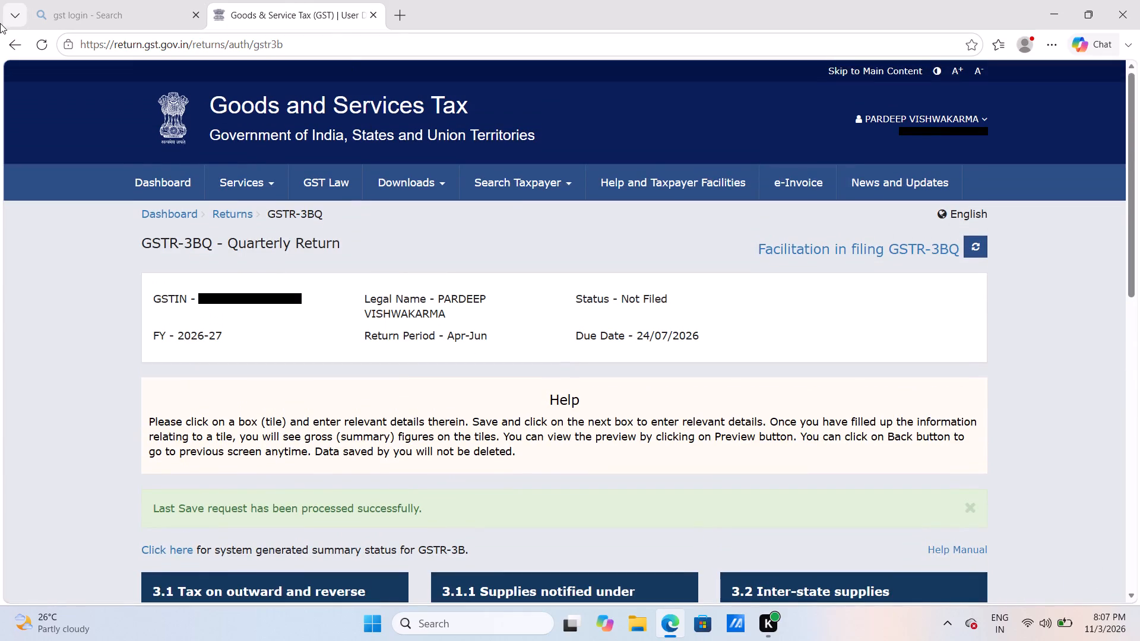
Go back to the File Returns page and search 2026-27, Quarter 1 (Apr - Jun), period June, again.
left_click(8, 42)
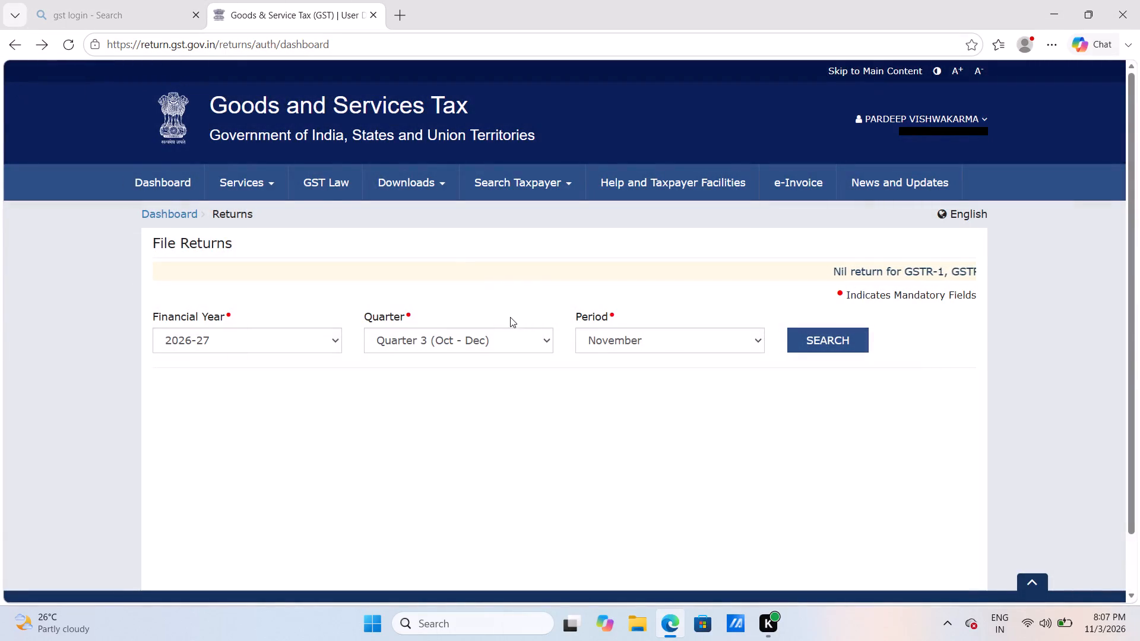
left_click(546, 342)
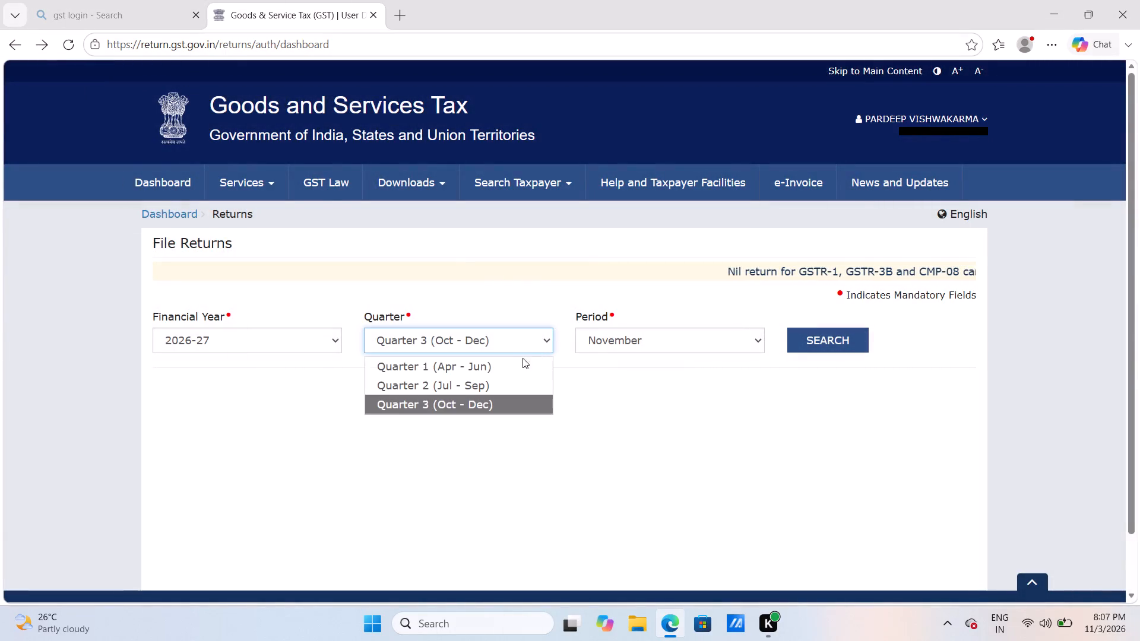
left_click(516, 366)
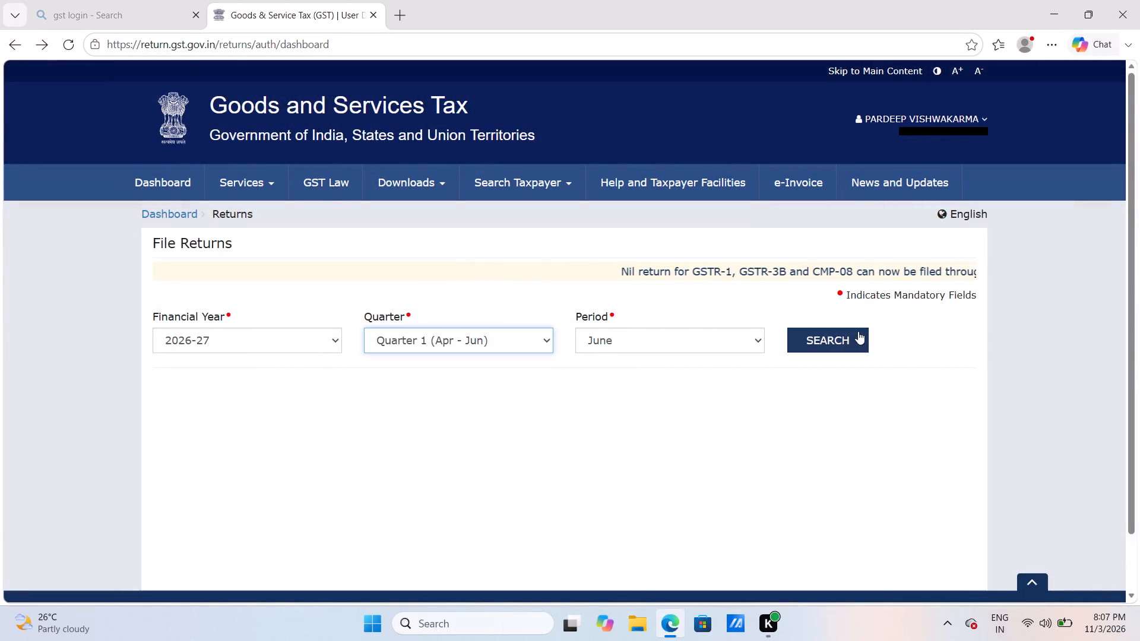
left_click(848, 336)
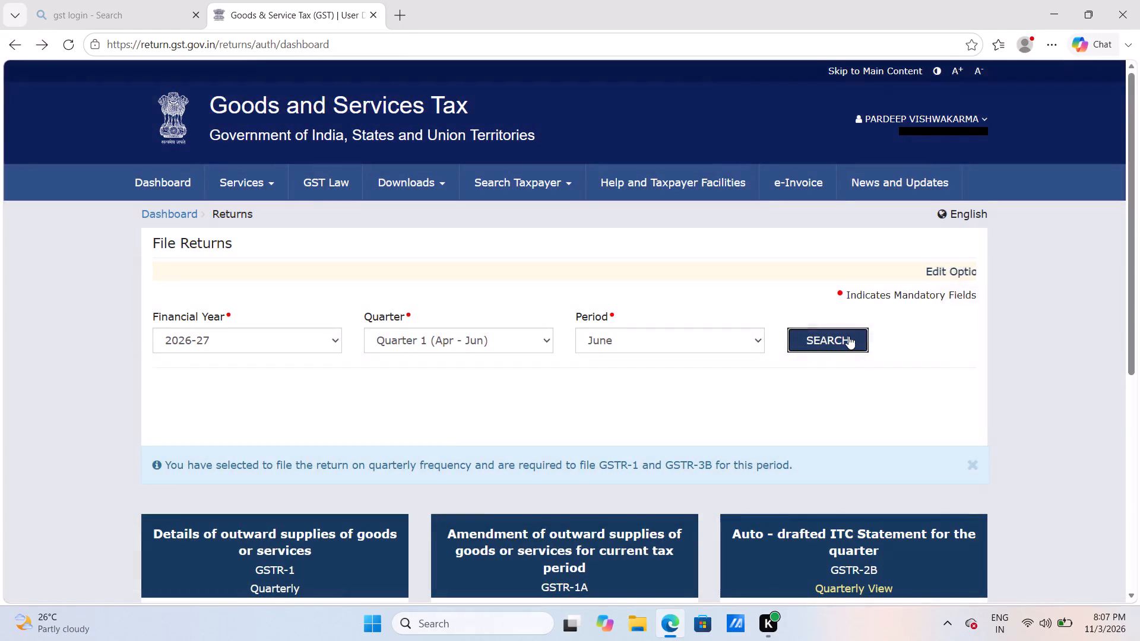
Reopen the quarterly GSTR-3B return and dismiss its system generated summary.
key("Down")
key("Down")
key("Down")
key("Down")
key("Down")
key("Down")
key("Down")
key("Down")
key("Down")
key("Down")
key("Down")
key("Down")
key("Down")
key("Down")
key("Down")
key("Down")
key("Down")
key("Down")
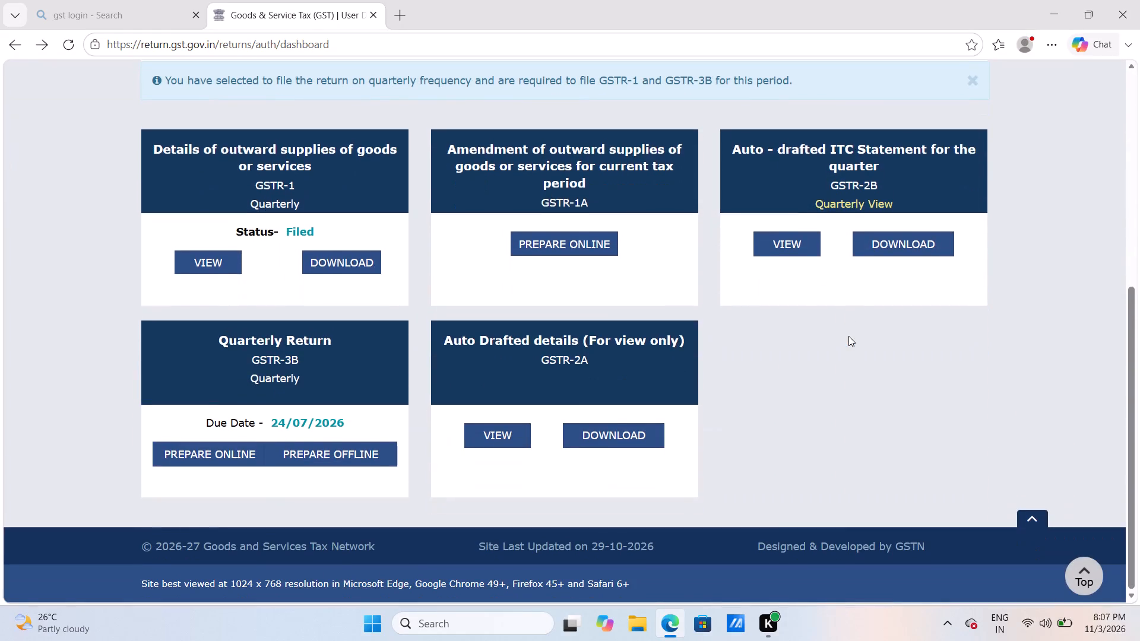
left_click(329, 371)
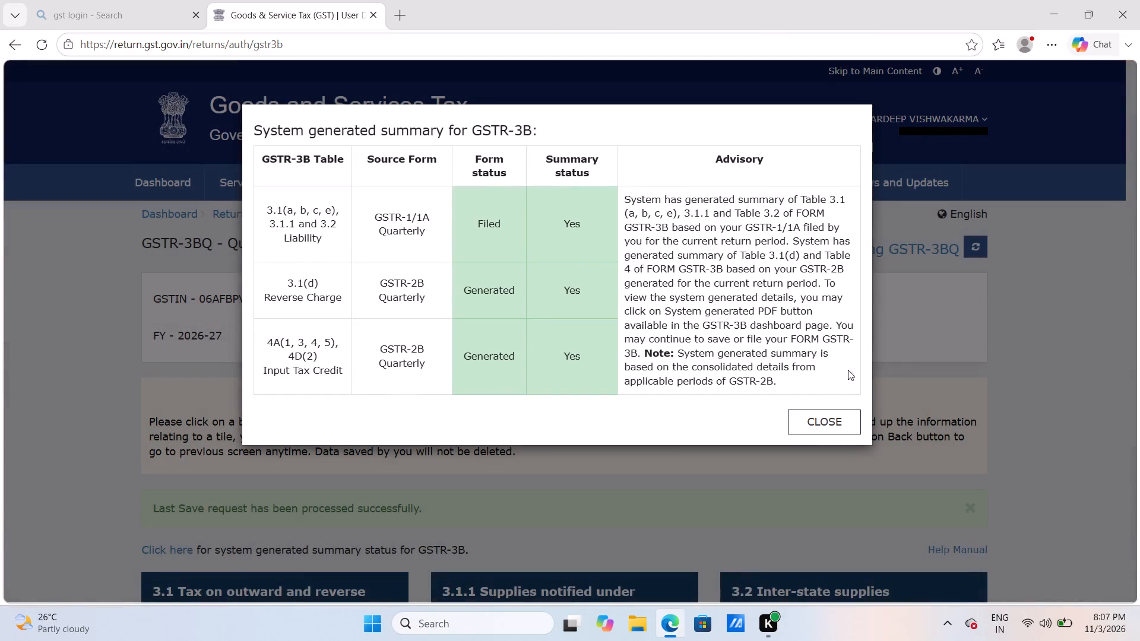
left_click(827, 419)
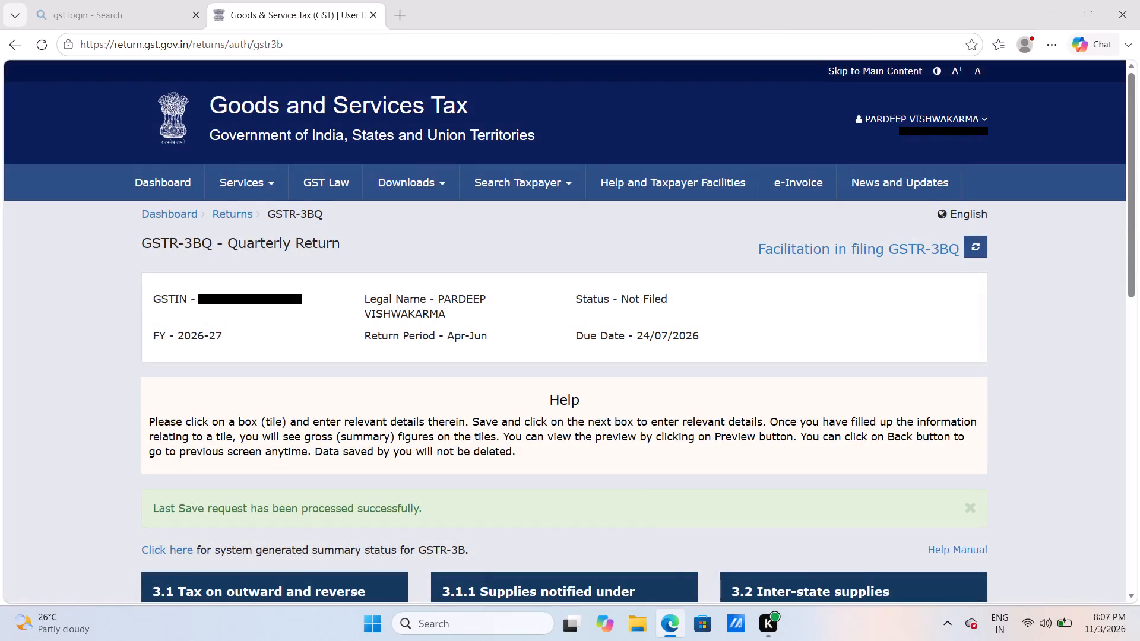
Review the GSTR-3B filing instructions and the summary tiles, including 5.1 Interest and Late fee for previous tax period.
key("Down")
key("Down")
key("Down")
key("Down")
key("Down")
key("Down")
key("Down")
key("Down")
key("Down")
key("Down")
key("Down")
key("Down")
key("Down")
key("Down")
key("Down")
key("Down")
key("Down")
key("Down")
key("Down")
key("Down")
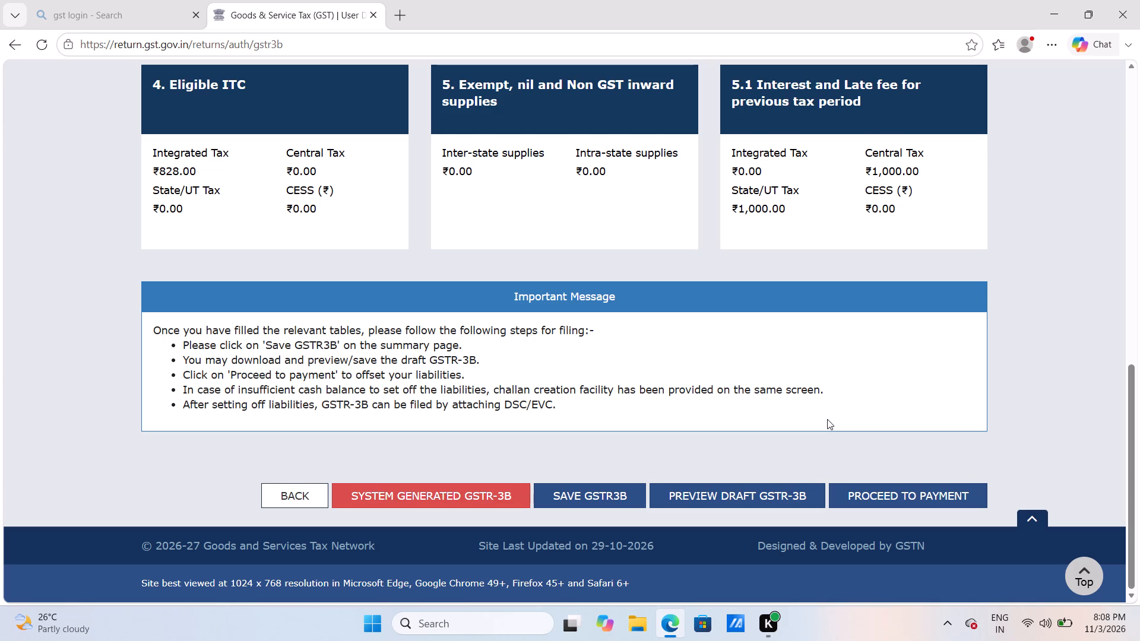
key("Up")
key("Up")
key("Up")
key("Up")
key("Up")
key("Up")
key("Up")
key("Up")
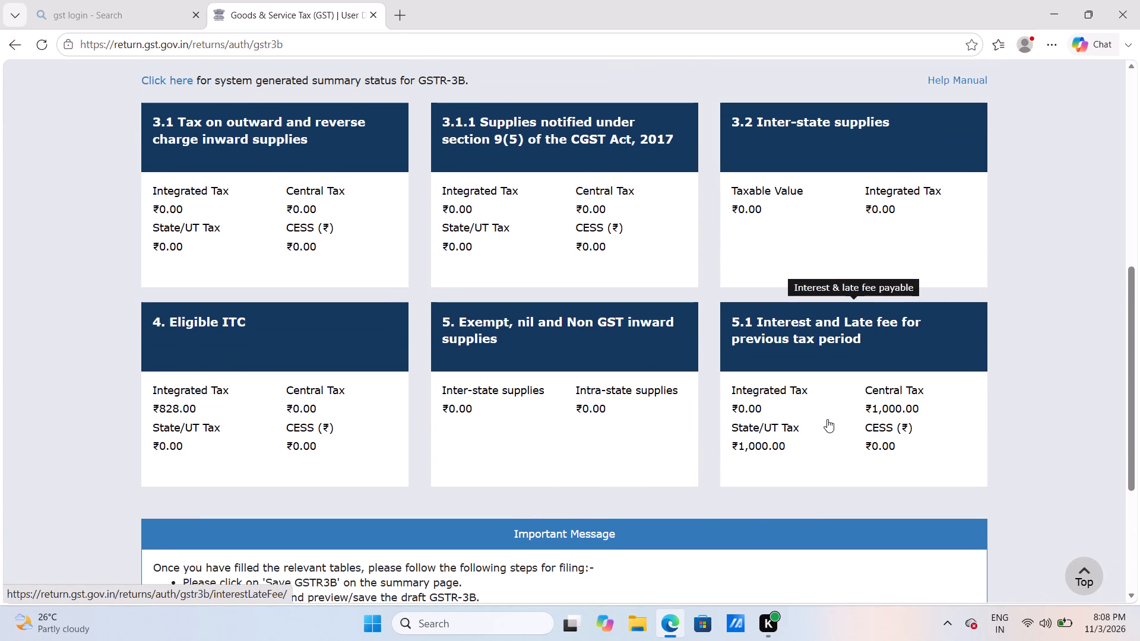
key("Up")
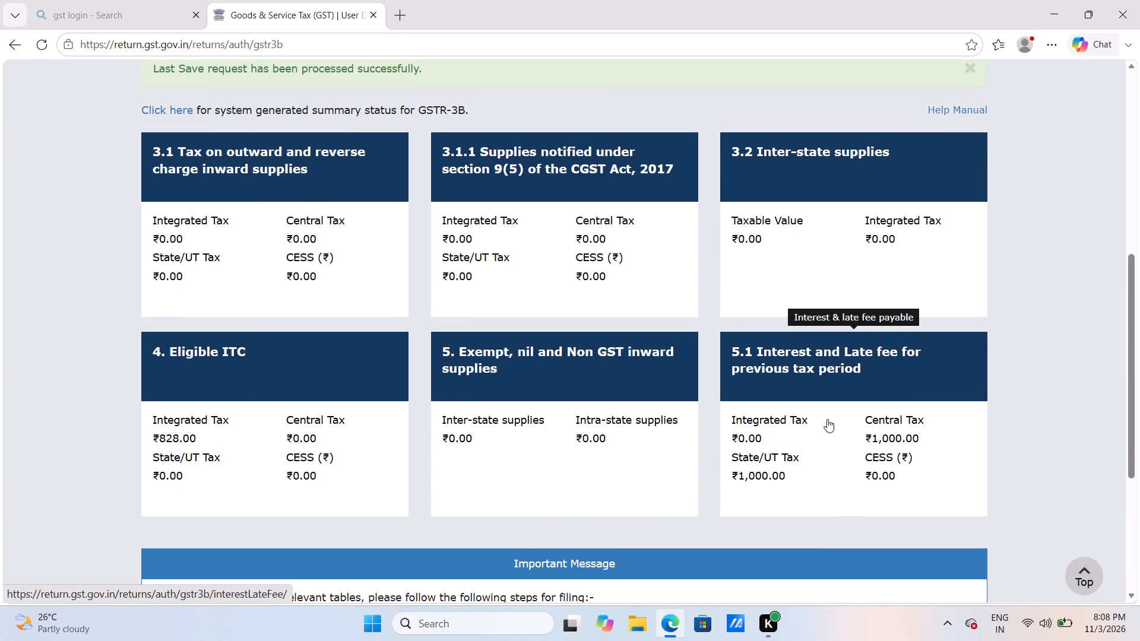
key("Up")
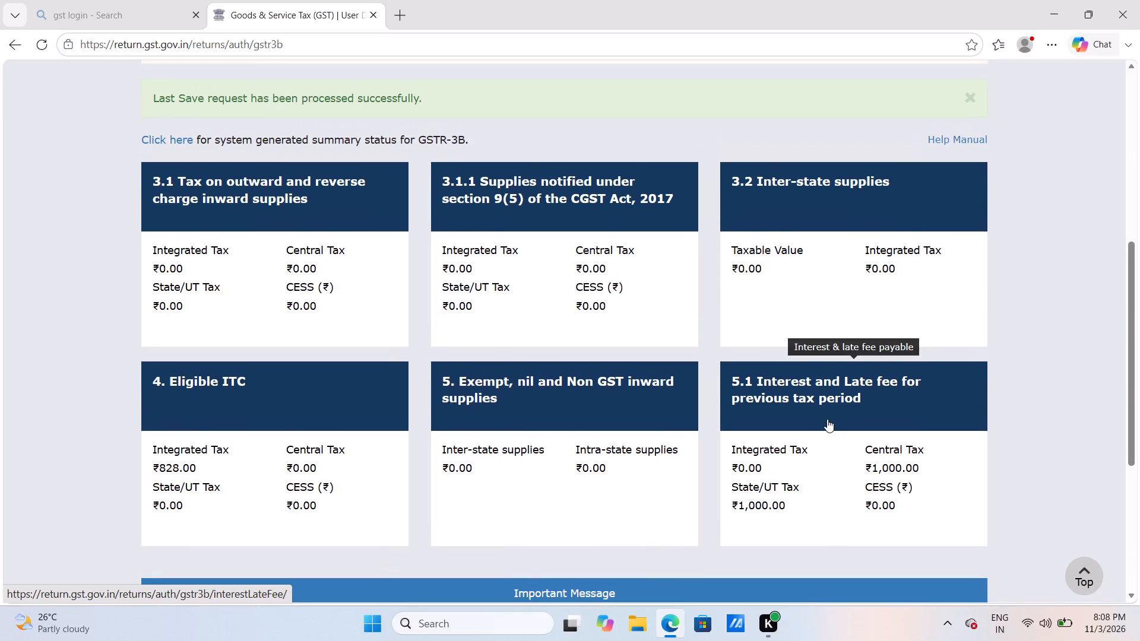
Review the GSTR-3BQ help note and the return's status, period and due date details above the summary tiles.
key("Up")
key("Up")
key("Up")
key("Up")
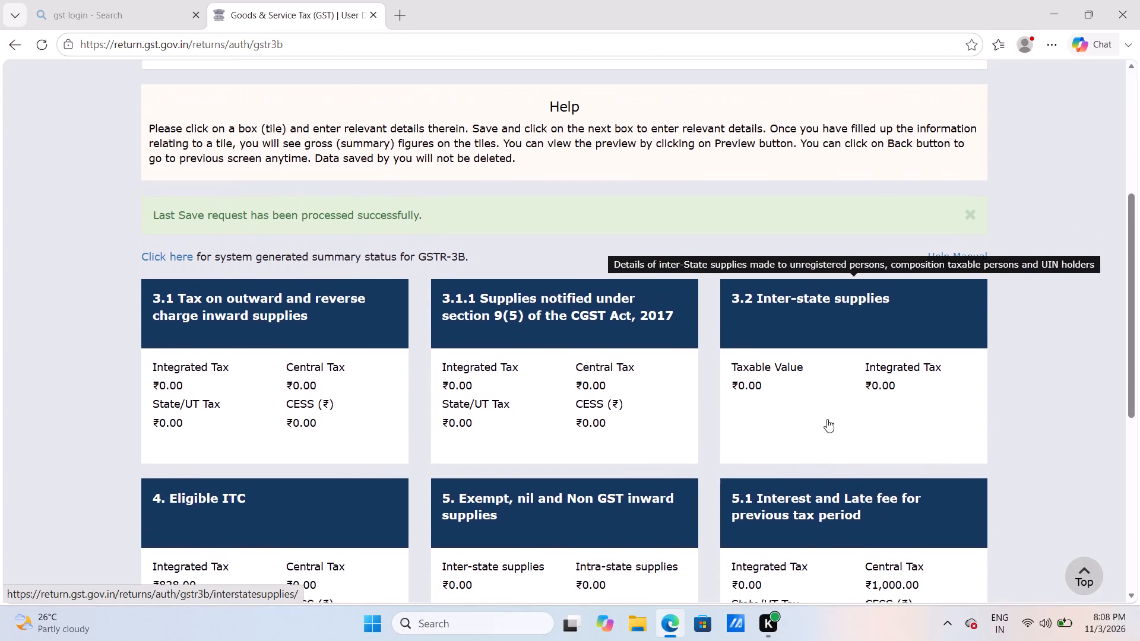
key("Up")
key("Up")
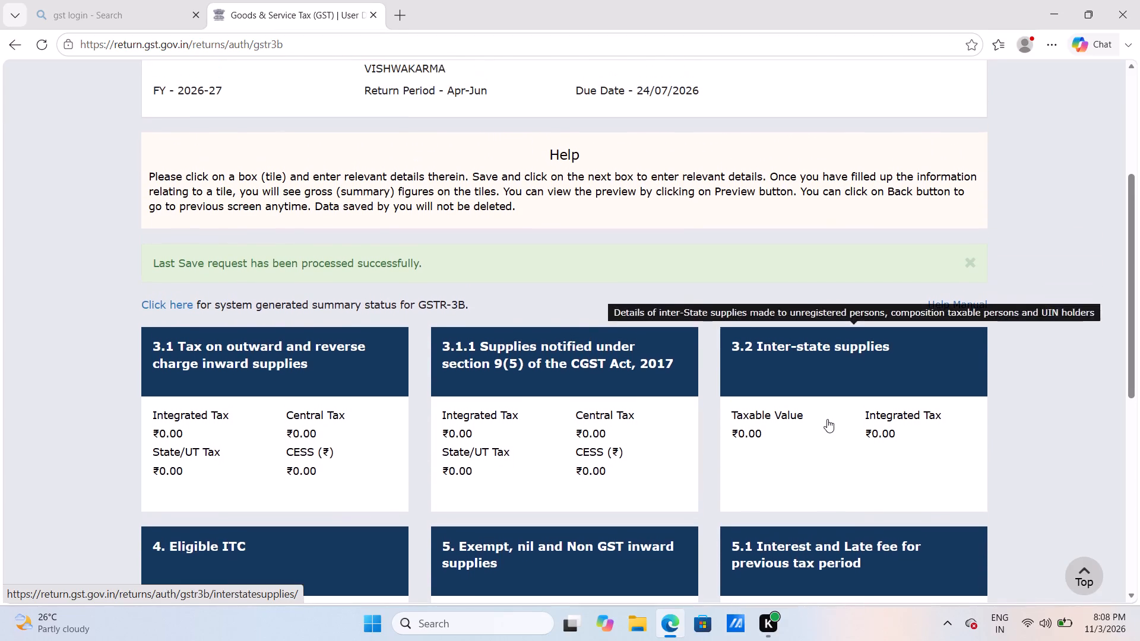
key("Up")
key("Up")
key("Up")
key("Up")
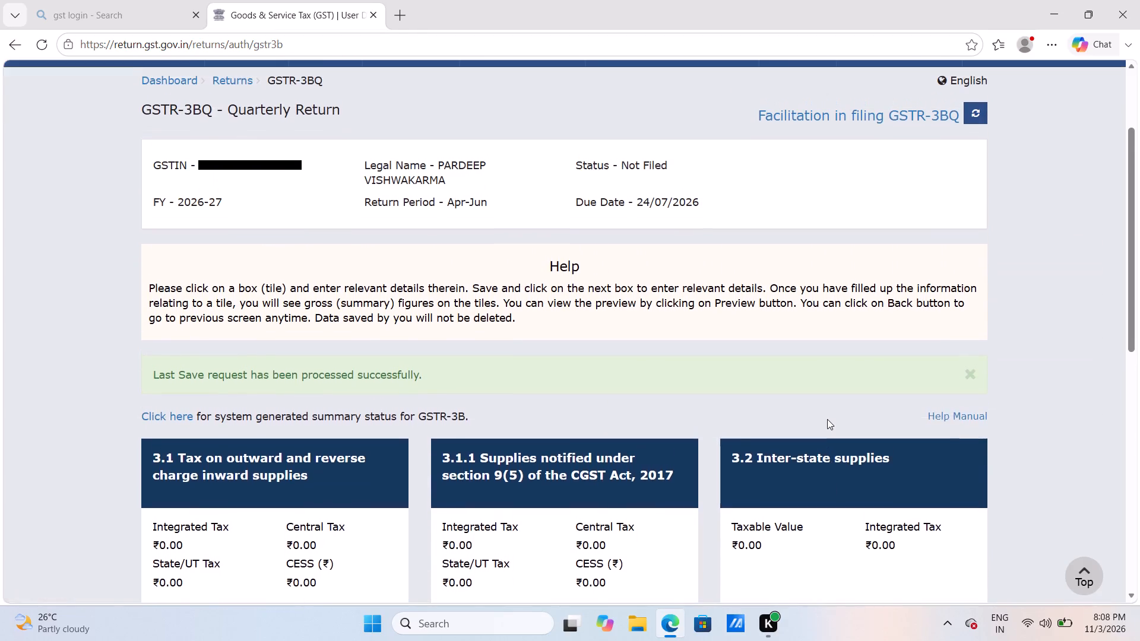
key("Up")
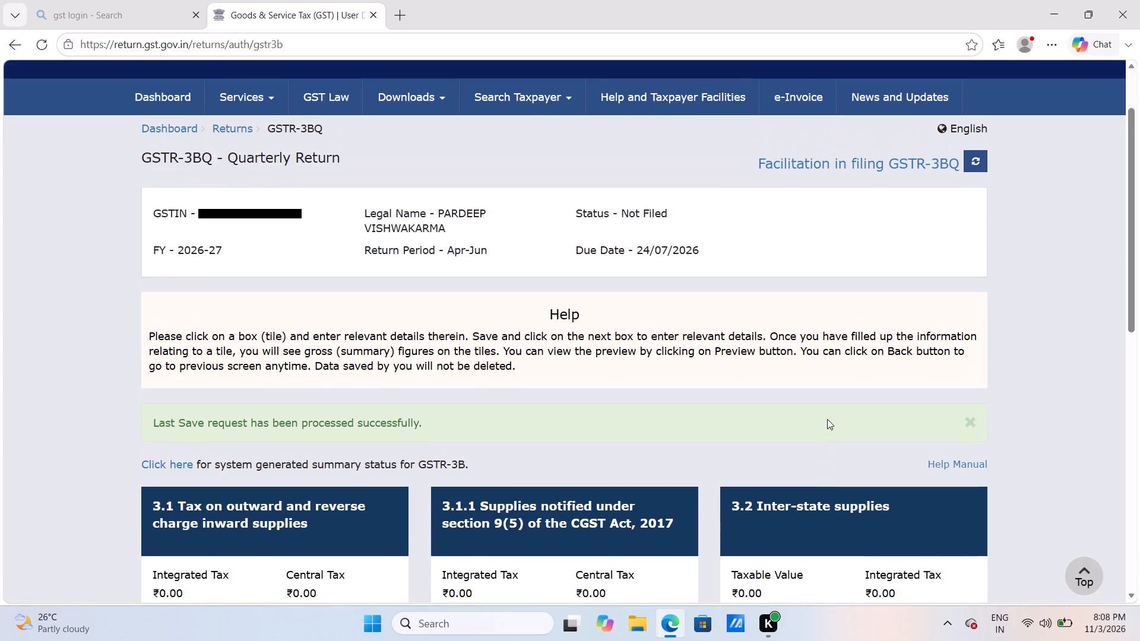
Proceed to payment from the quarterly GSTR-3B summary page.
key("Down")
key("Down")
key("Down")
key("Down")
key("Down")
key("Down")
key("Down")
key("Down")
key("Down")
key("Down")
key("Down")
key("Down")
key("Down")
key("Down")
key("Down")
key("Down")
key("Down")
key("Down")
key("Down")
key("Down")
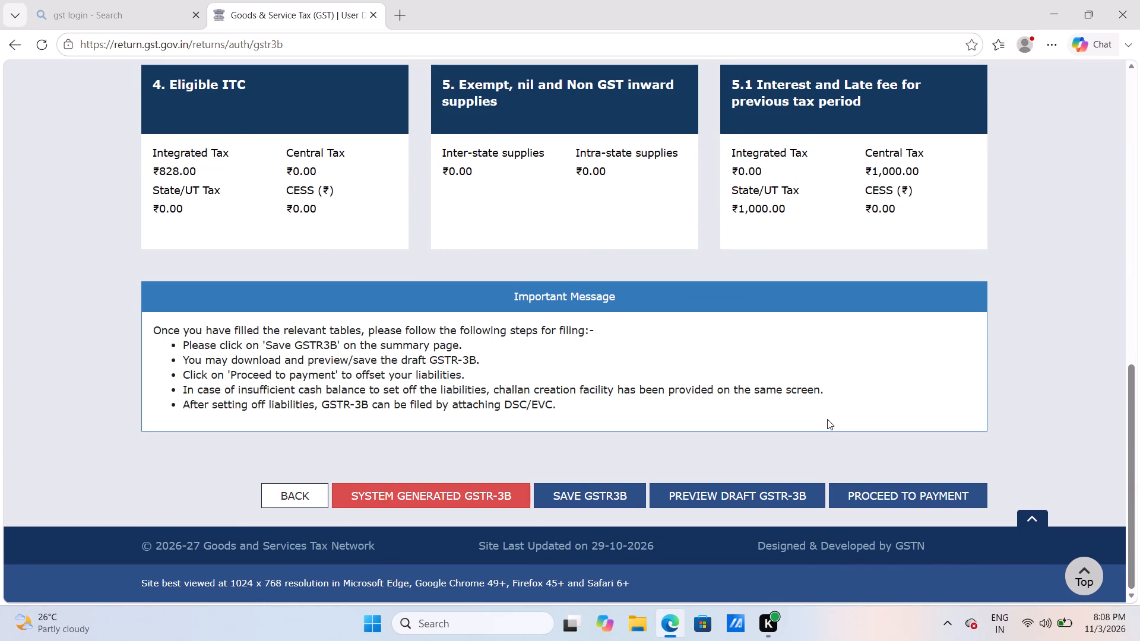
left_click(916, 502)
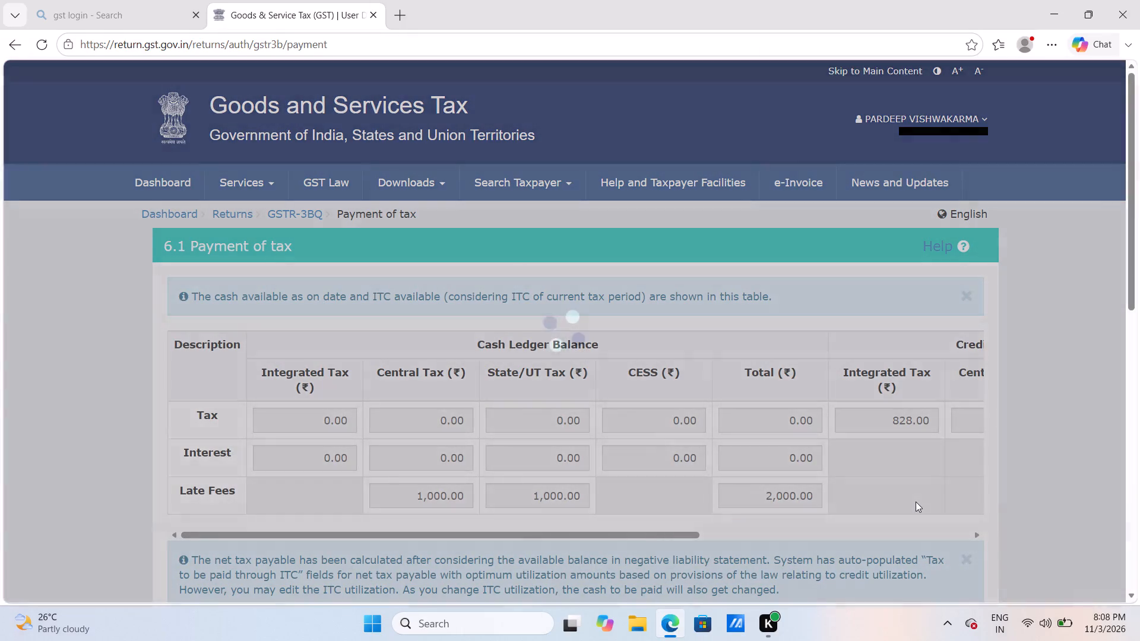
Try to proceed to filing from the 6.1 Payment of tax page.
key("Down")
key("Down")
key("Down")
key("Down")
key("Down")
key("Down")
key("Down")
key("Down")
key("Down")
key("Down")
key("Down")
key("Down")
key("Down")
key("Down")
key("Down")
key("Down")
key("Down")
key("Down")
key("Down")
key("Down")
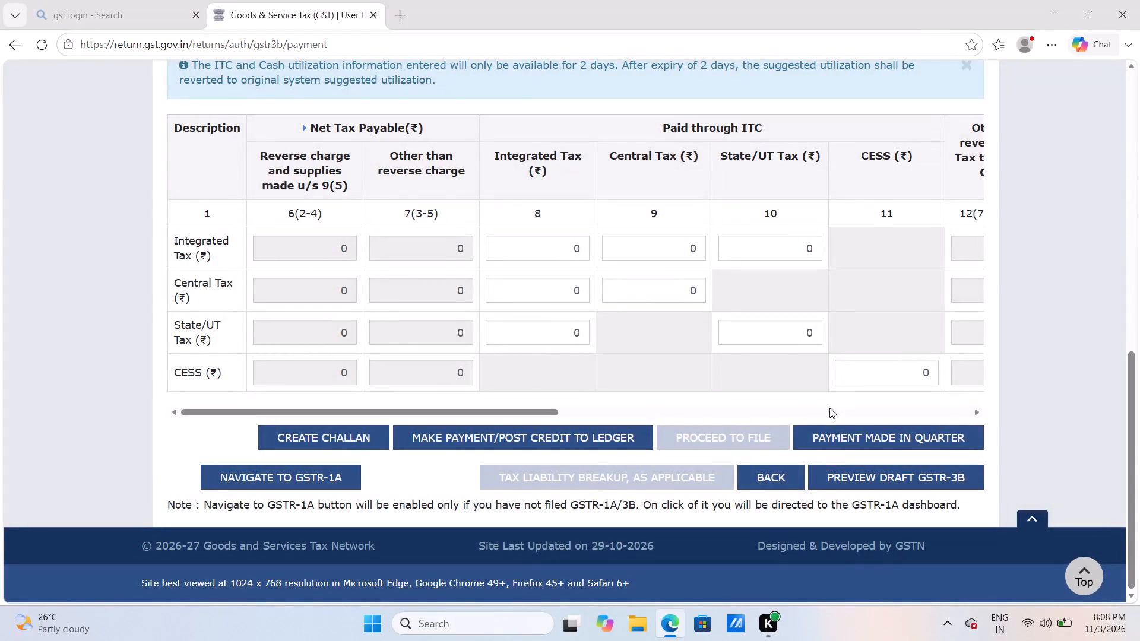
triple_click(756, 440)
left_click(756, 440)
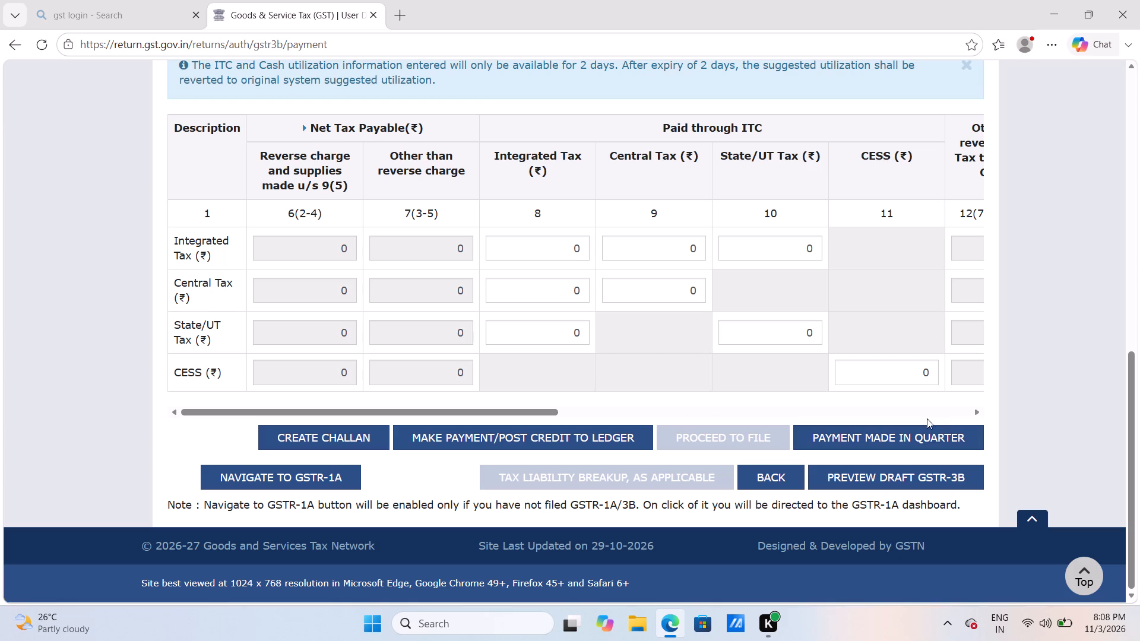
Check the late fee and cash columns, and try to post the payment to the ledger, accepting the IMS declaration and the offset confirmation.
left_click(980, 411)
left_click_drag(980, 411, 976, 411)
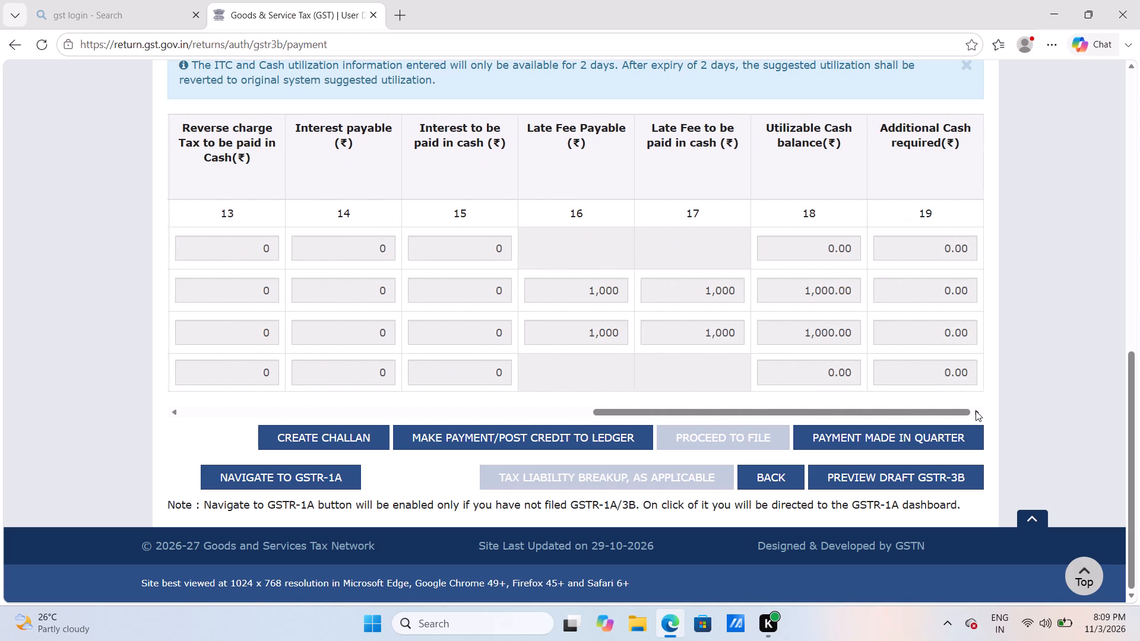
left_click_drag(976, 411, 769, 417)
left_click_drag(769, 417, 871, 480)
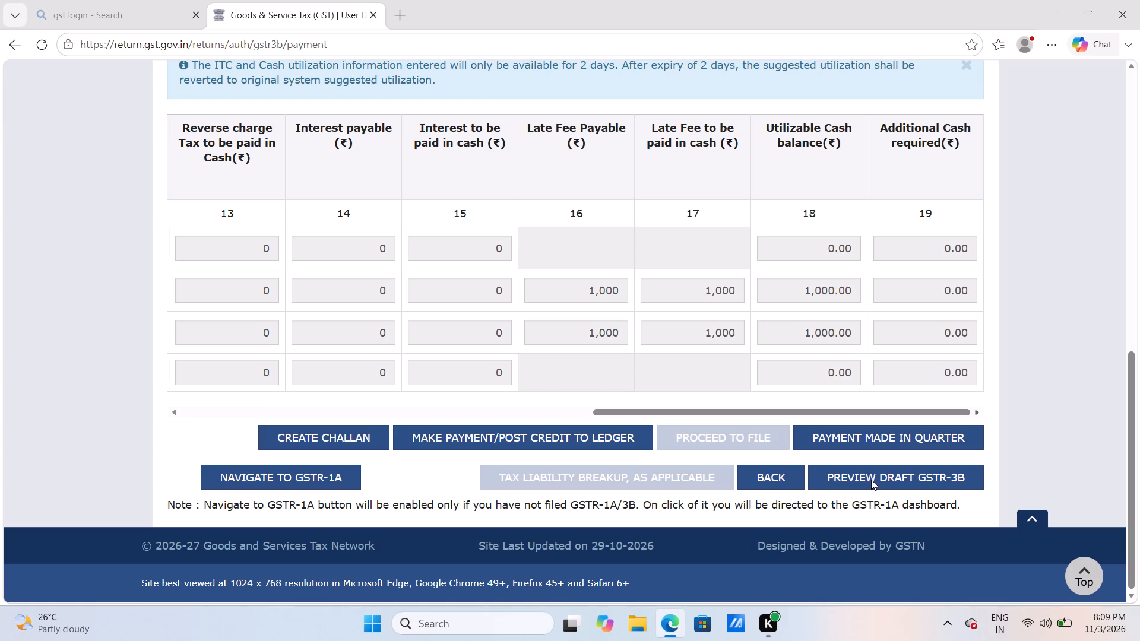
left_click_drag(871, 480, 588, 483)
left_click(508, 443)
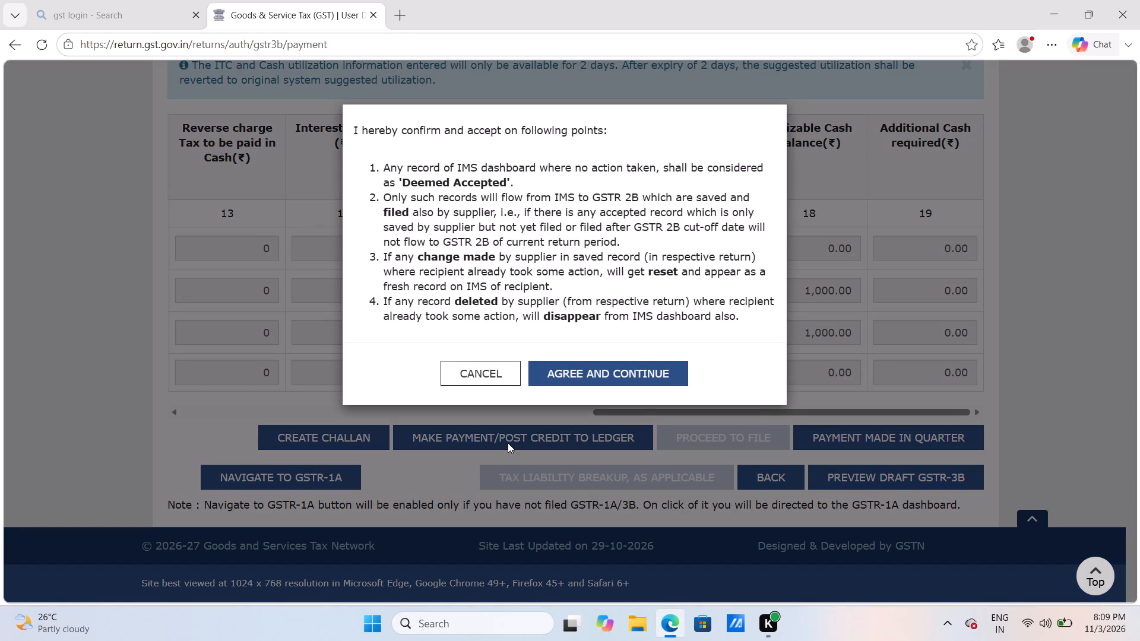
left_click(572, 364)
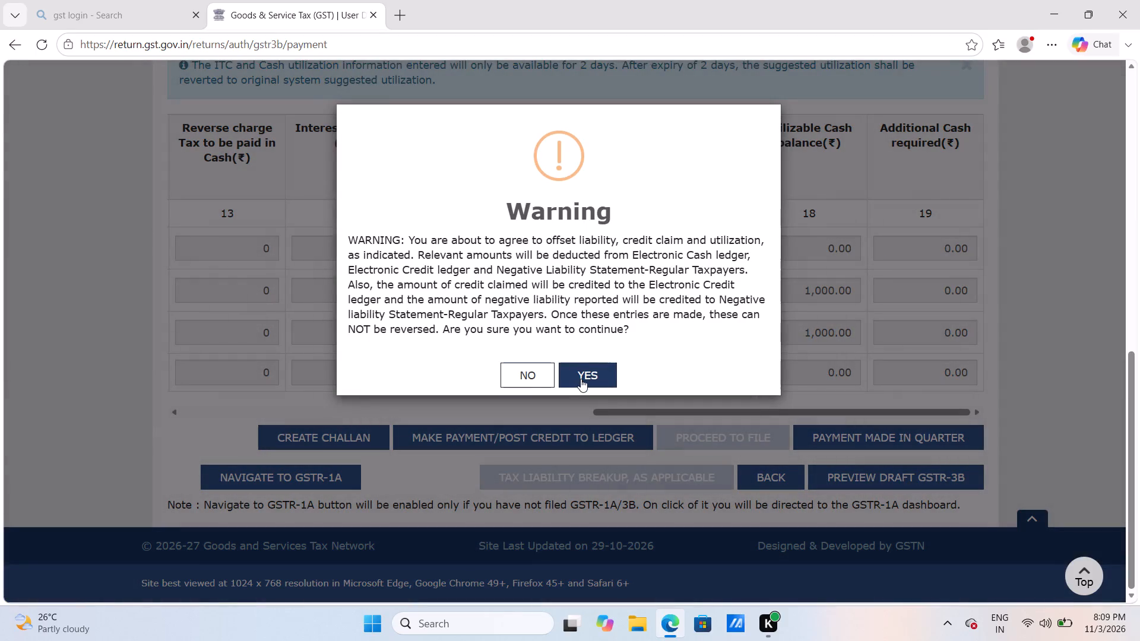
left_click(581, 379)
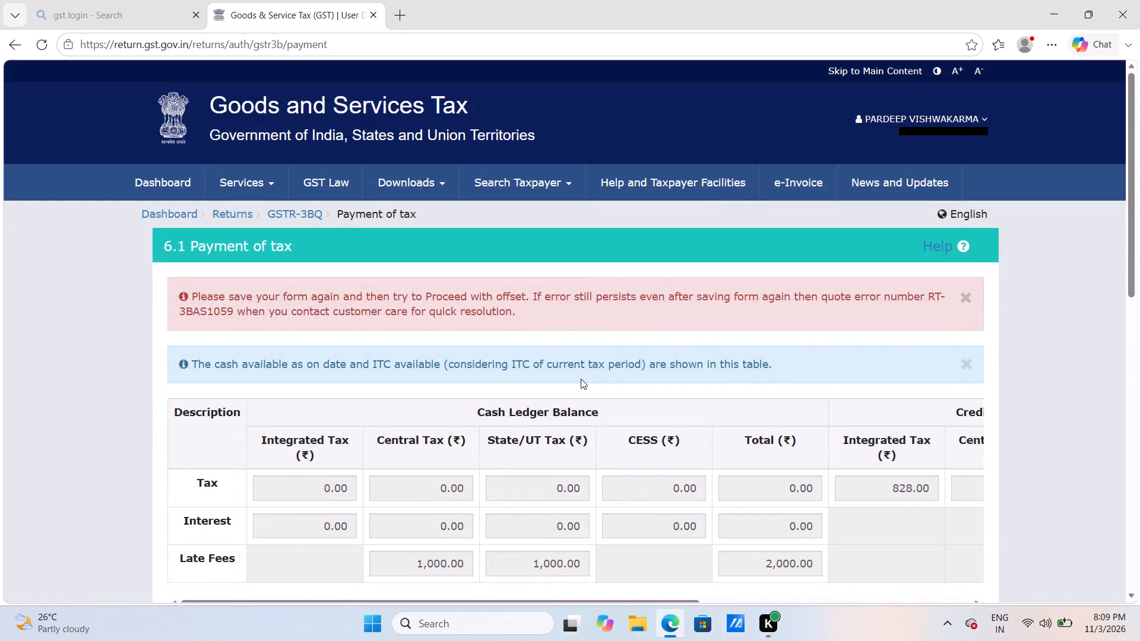
Examine the 6.1 Payment of tax page, including its notices, the cash ledger balance and the late fee and additional cash columns.
key("Down")
key("Down")
key("Down")
key("Down")
key("Down")
key("Down")
key("Down")
key("Down")
key("Down")
key("Down")
key("Down")
key("Down")
key("Down")
key("Down")
key("Down")
key("Down")
key("Down")
key("Down")
key("Down")
key("Down")
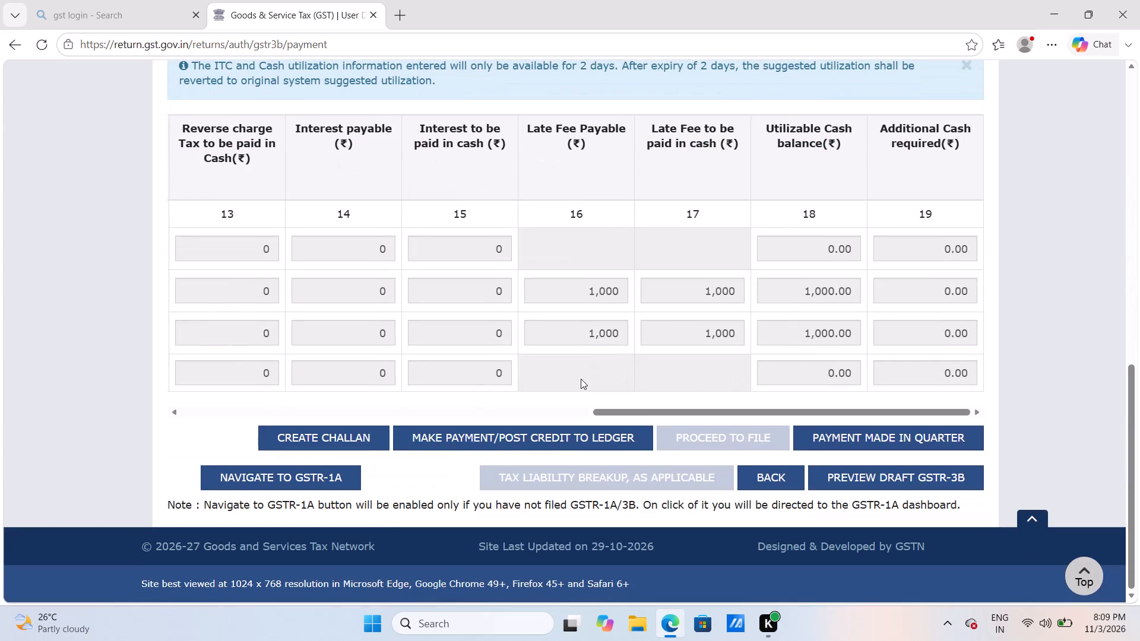
key("Up")
key("Up")
key("Up")
key("Up")
key("Up")
key("Up")
key("Up")
key("Up")
key("Up")
key("Up")
key("Up")
key("Up")
key("Up")
key("Up")
key("Up")
key("Up")
key("Up")
key("Up")
key("Up")
key("Up")
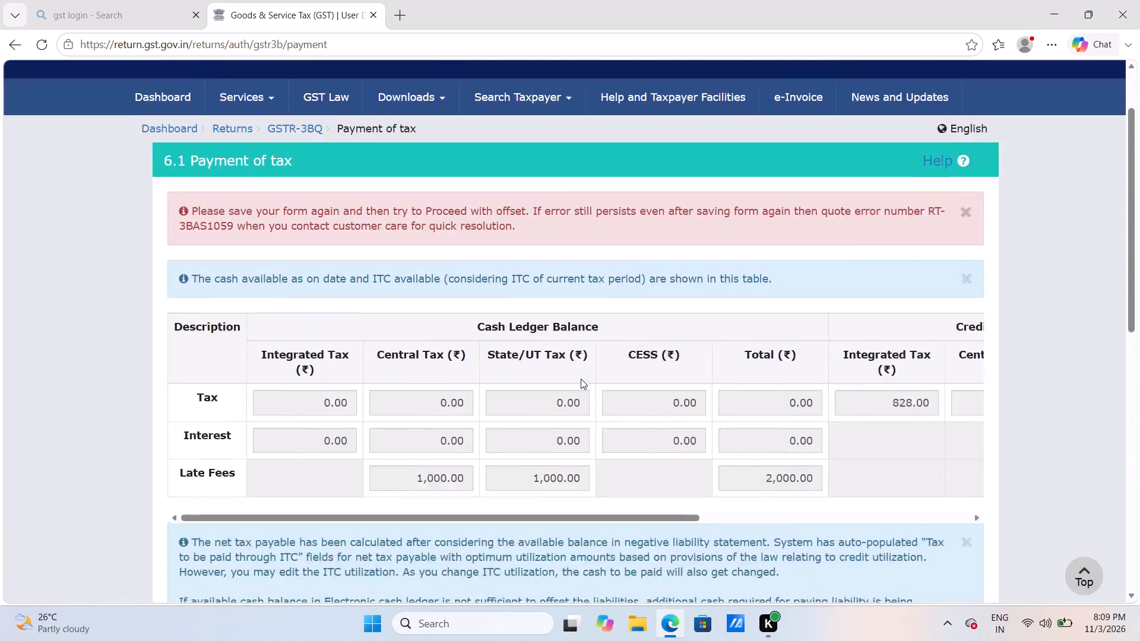
key("Down")
key("Down")
key("Down")
key("Down")
key("Down")
key("Down")
key("Down")
key("Down")
key("Down")
key("Down")
key("Down")
key("Down")
key("Down")
key("Down")
key("Down")
key("Down")
key("Down")
key("Down")
key("Down")
key("Down")
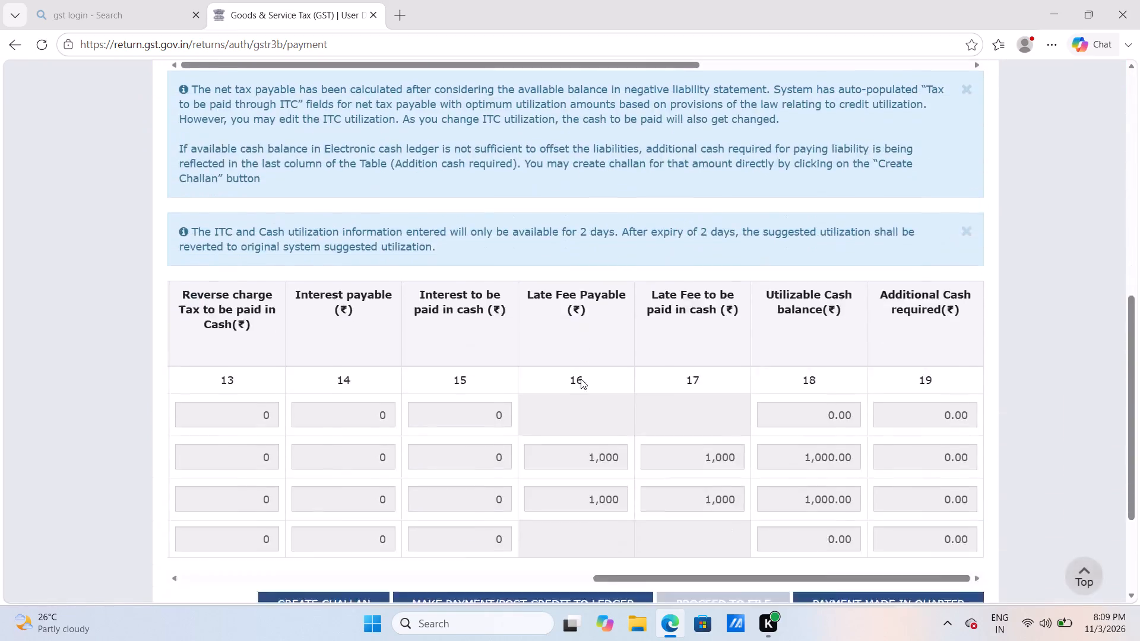
key("Up")
key("Up")
key("Up")
key("Up")
key("Up")
key("Up")
key("Up")
key("Up")
key("Up")
key("Up")
key("Up")
key("Up")
key("Up")
key("Up")
key("Up")
key("Up")
key("Up")
key("Up")
key("Up")
key("Up")
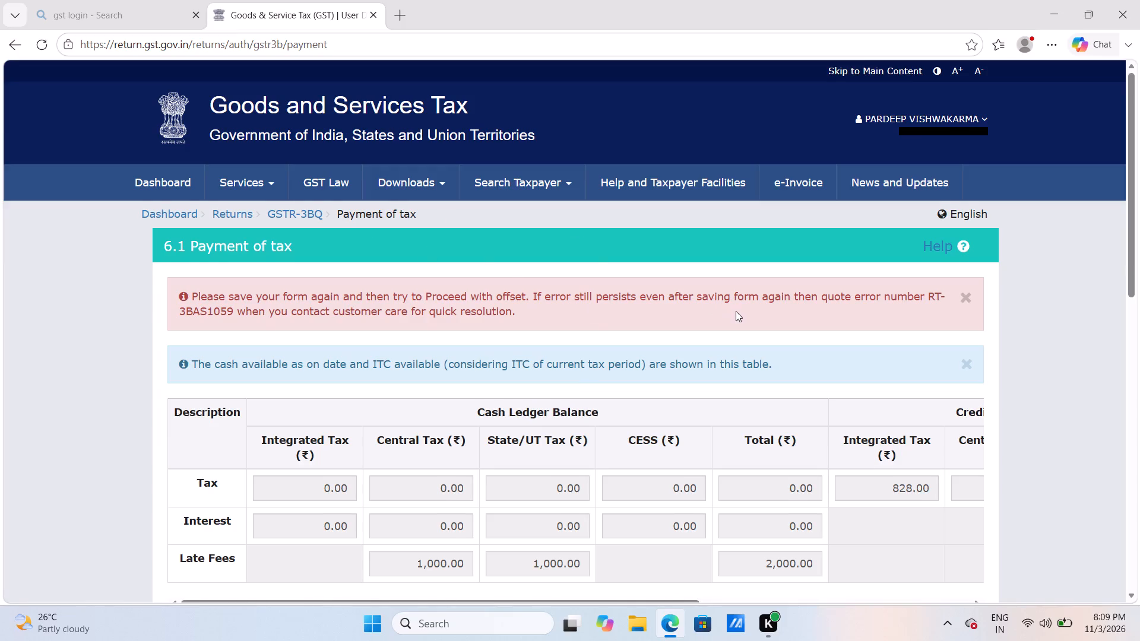
key("Down")
key("Down")
key("Down")
key("Down")
key("Down")
key("Down")
key("Down")
key("Down")
key("Down")
key("Down")
key("Down")
key("Down")
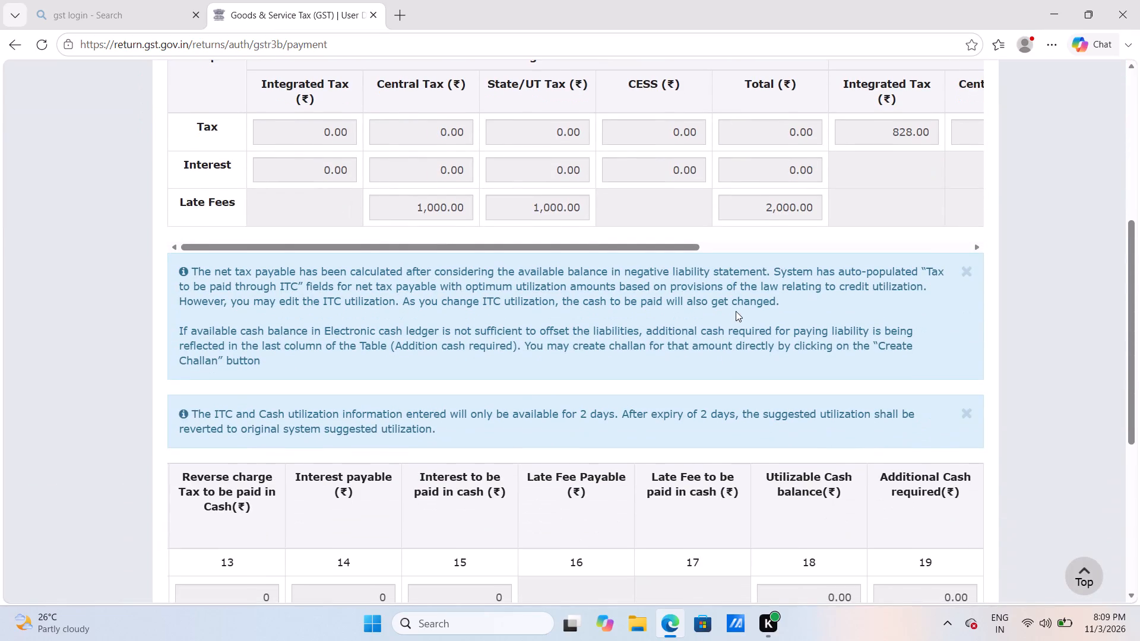
key("Down")
key("Down")
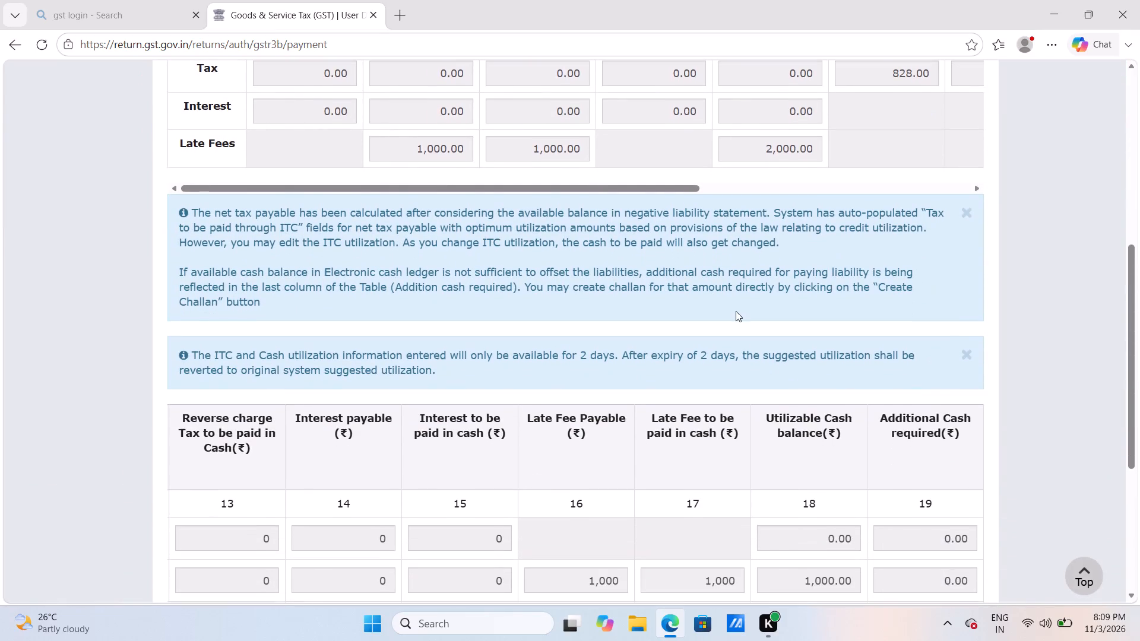
key("Down")
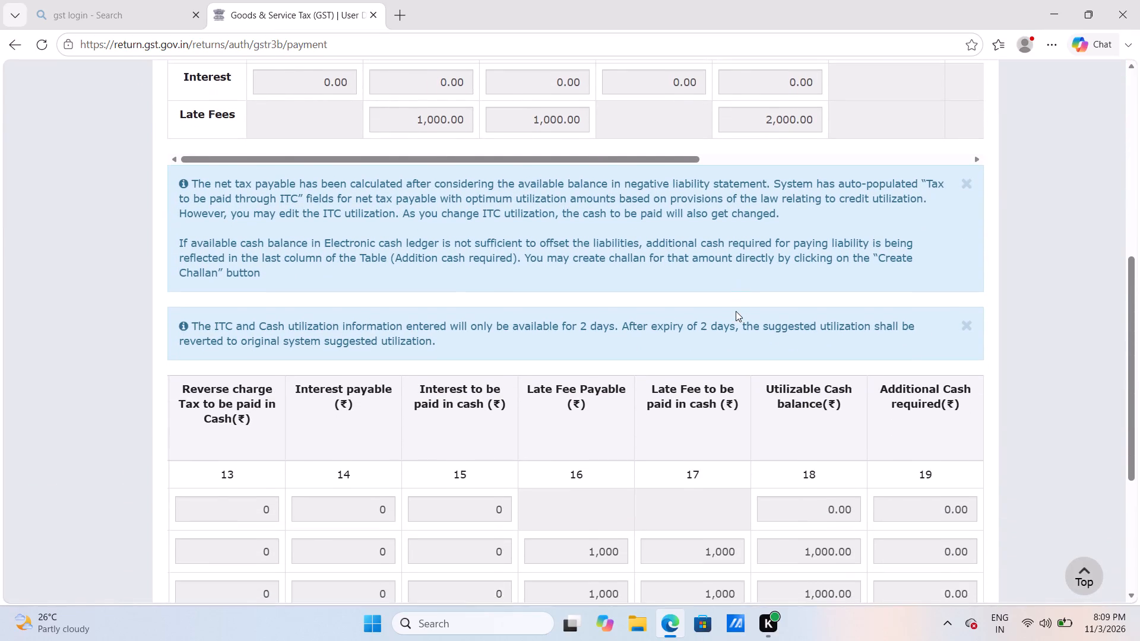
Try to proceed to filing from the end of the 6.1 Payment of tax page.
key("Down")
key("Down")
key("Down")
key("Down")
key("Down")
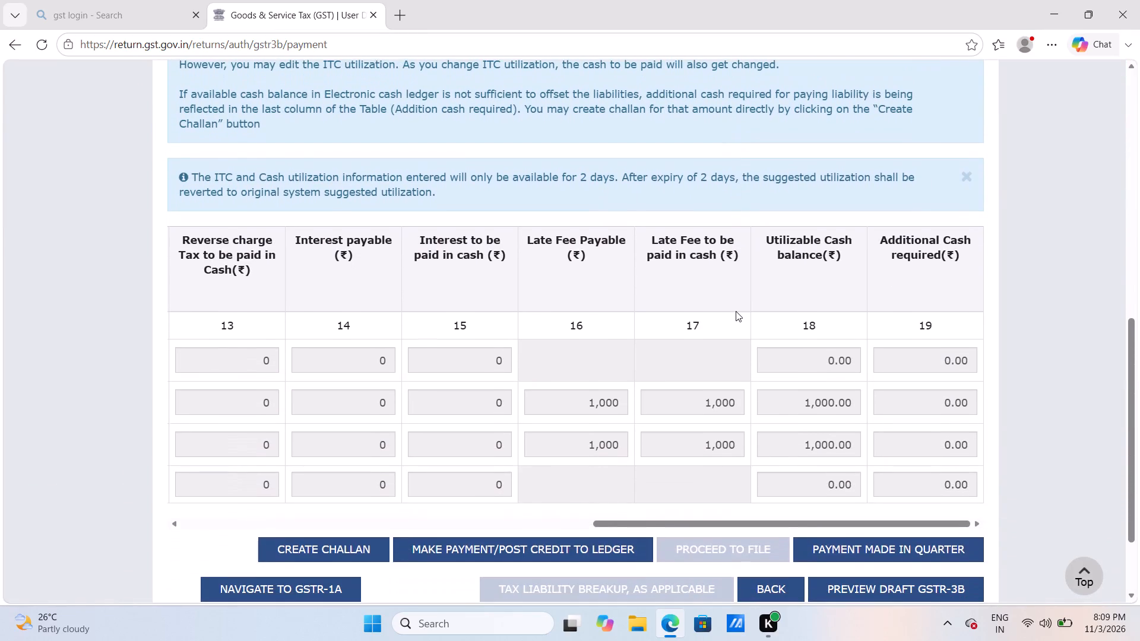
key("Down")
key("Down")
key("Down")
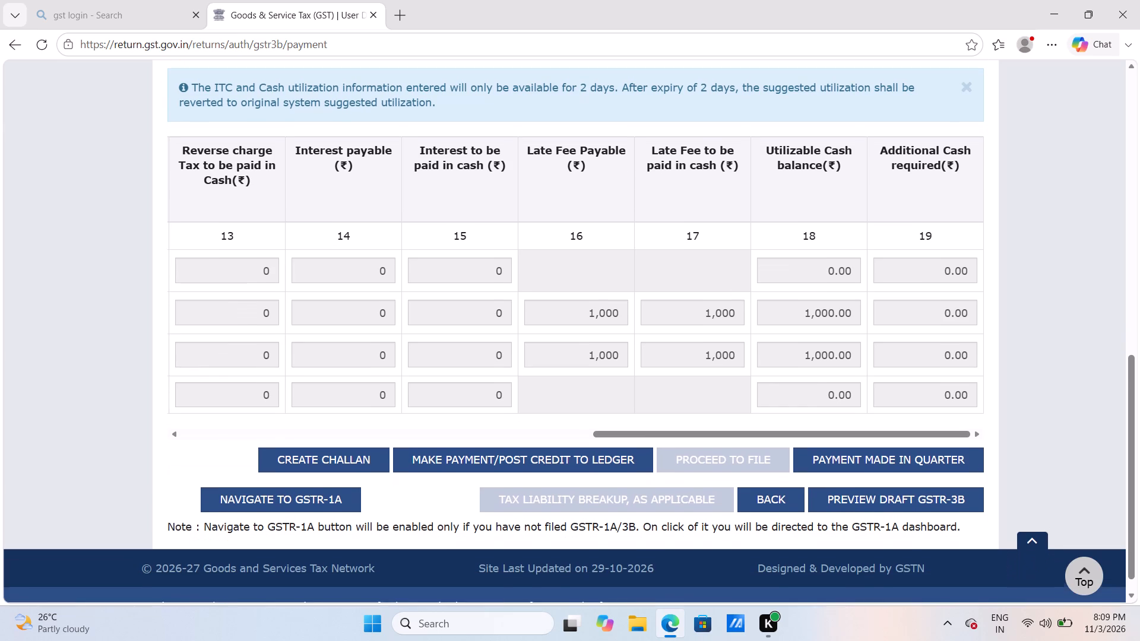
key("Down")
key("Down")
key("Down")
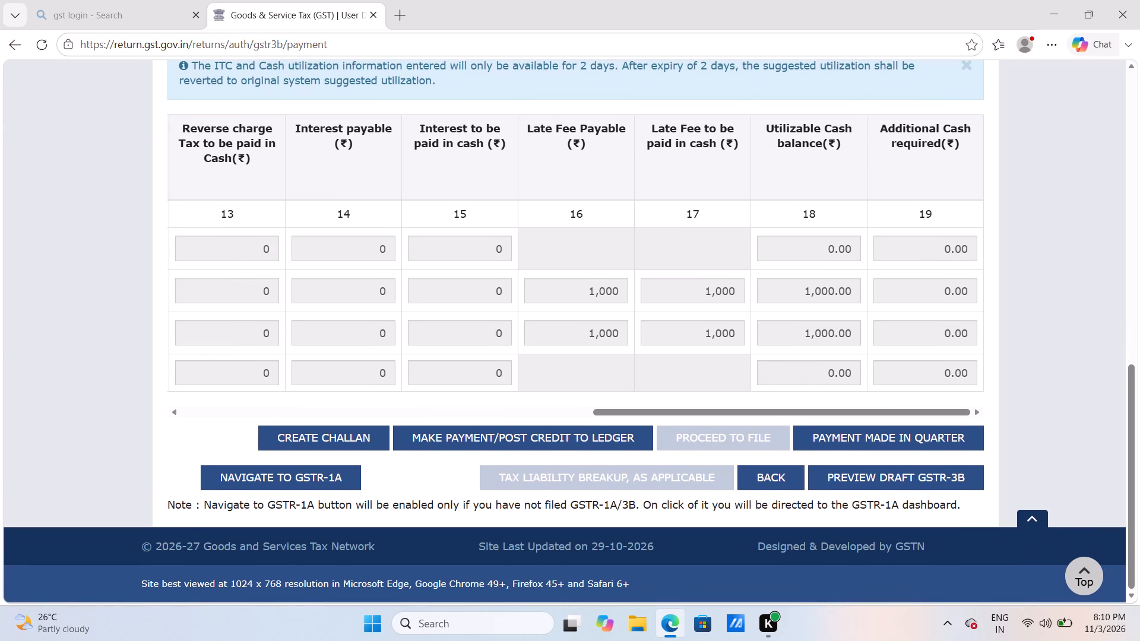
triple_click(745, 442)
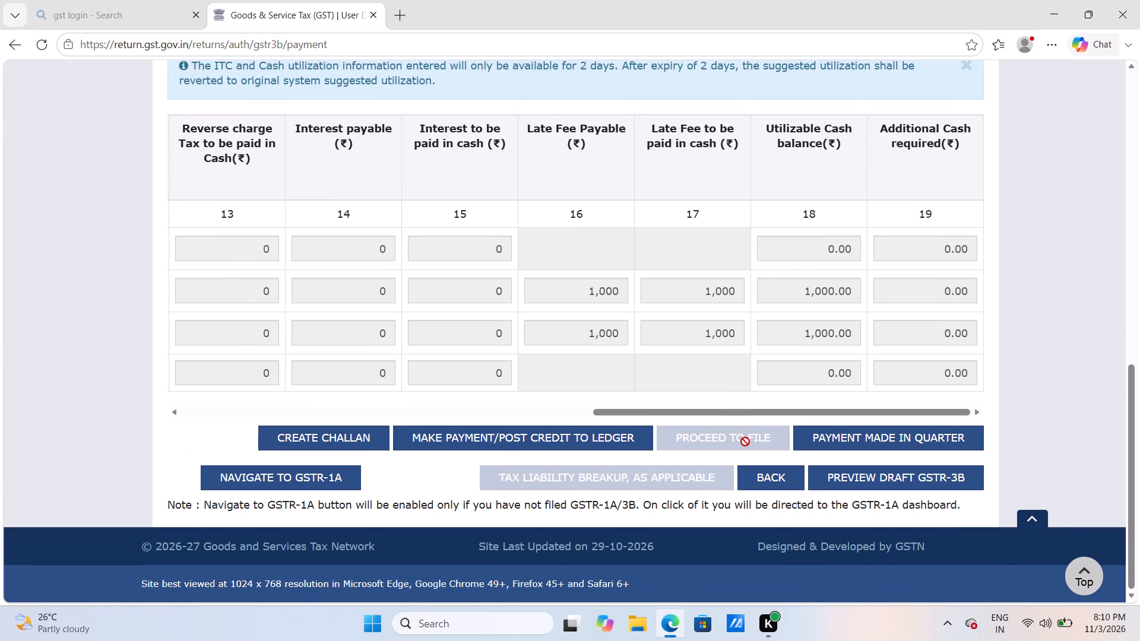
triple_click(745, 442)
Review the list of challan payments made towards the quarterly return, and close it.
left_click_drag(745, 442, 856, 435)
left_click(856, 435)
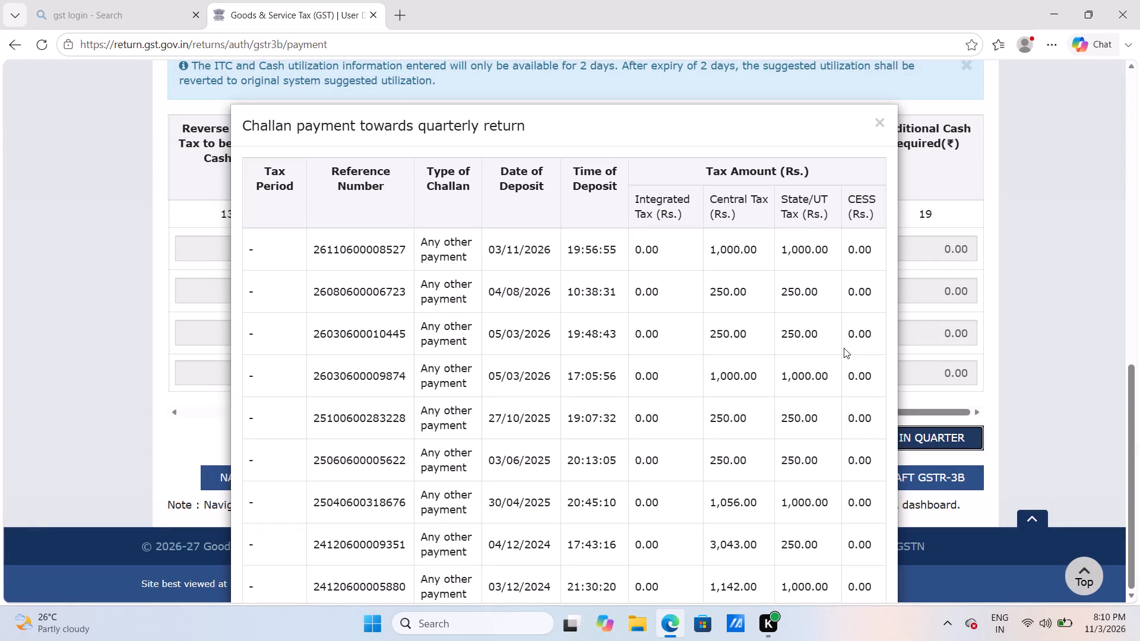
key("Down")
key("Down")
key("Down")
key("Down")
key("Down")
left_click(885, 118)
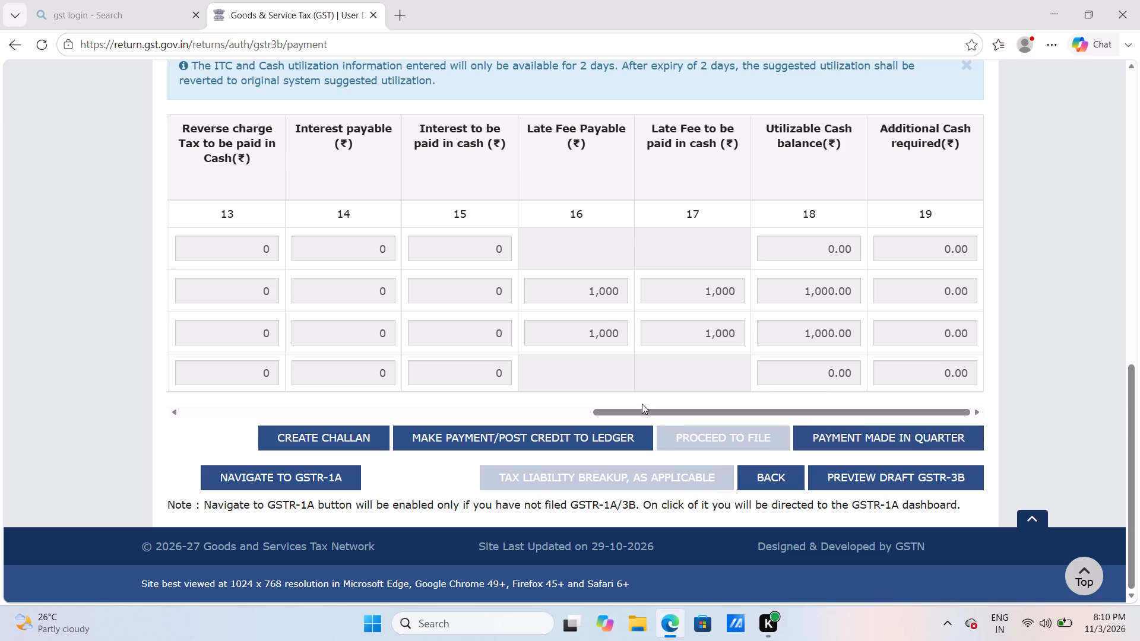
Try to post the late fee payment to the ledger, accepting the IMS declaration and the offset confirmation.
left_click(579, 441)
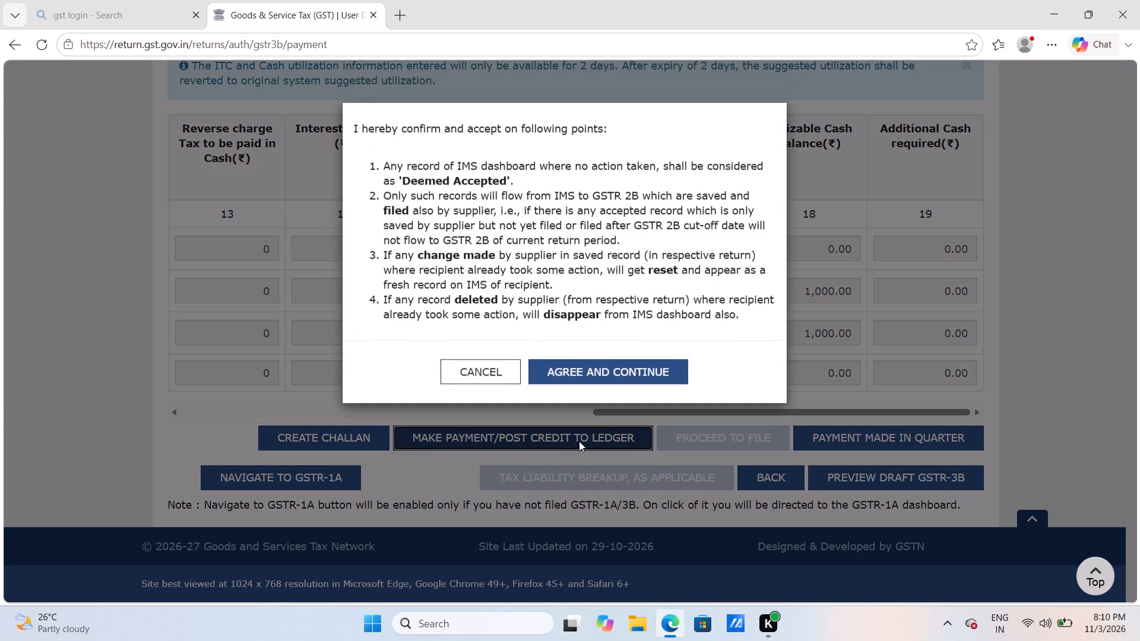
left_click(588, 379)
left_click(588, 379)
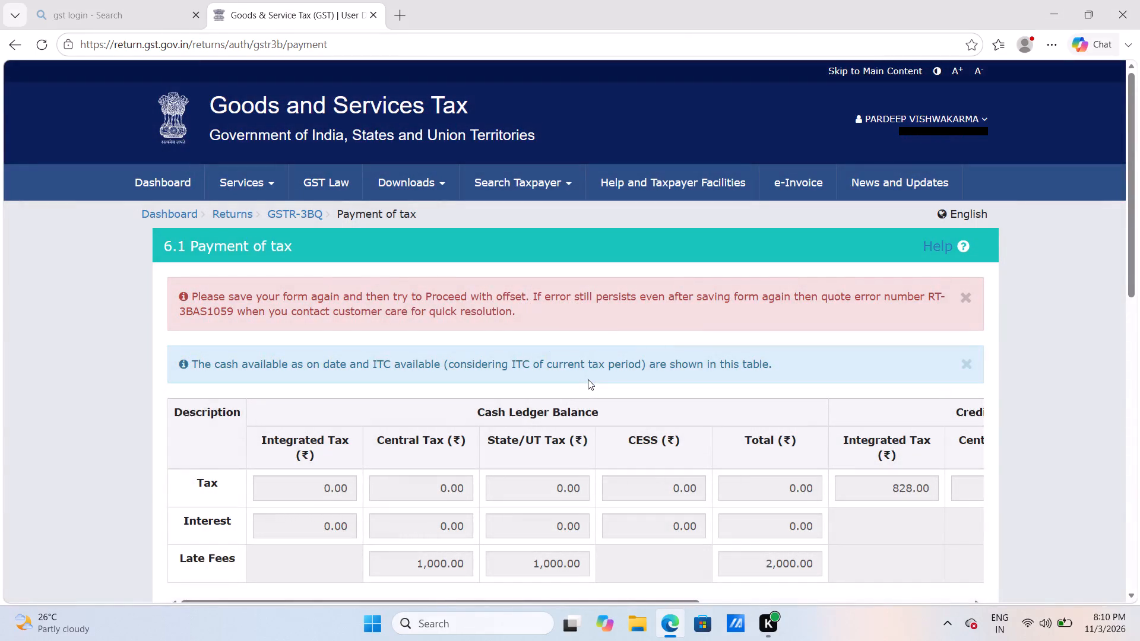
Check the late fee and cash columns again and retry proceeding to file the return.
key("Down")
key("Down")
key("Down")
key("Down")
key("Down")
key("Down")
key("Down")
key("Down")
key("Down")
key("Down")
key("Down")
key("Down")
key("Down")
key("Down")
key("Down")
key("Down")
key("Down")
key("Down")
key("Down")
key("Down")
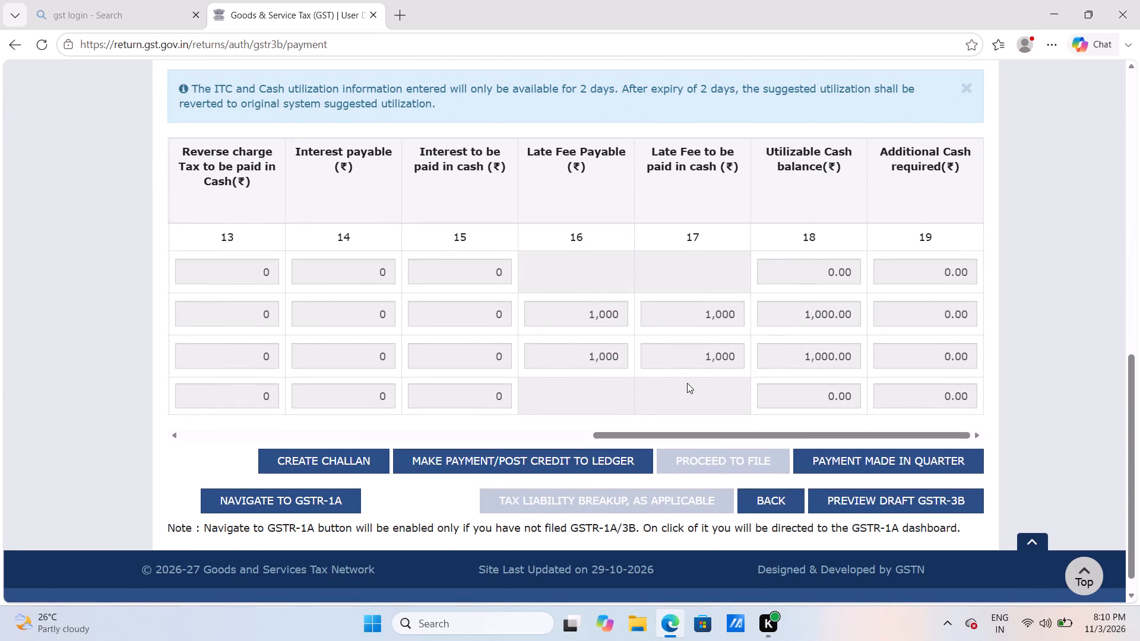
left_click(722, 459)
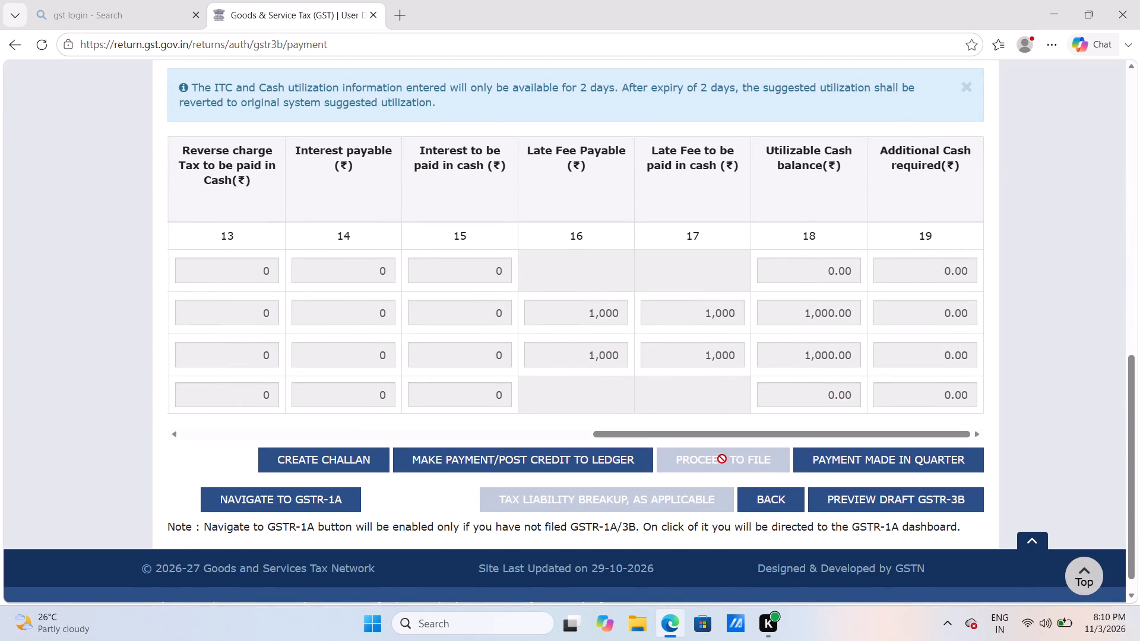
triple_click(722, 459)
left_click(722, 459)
Go back to the quarterly return, dismiss the late-fee notice and continue past the Nil return question to the GSTR-3B summary tiles.
left_click(14, 46)
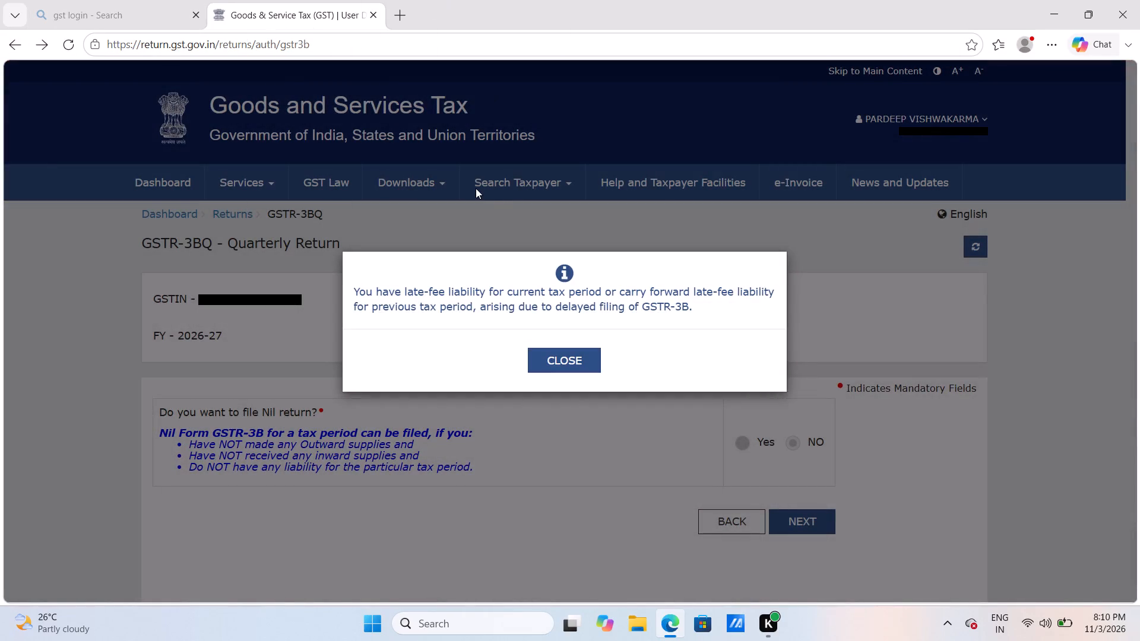
left_click(546, 358)
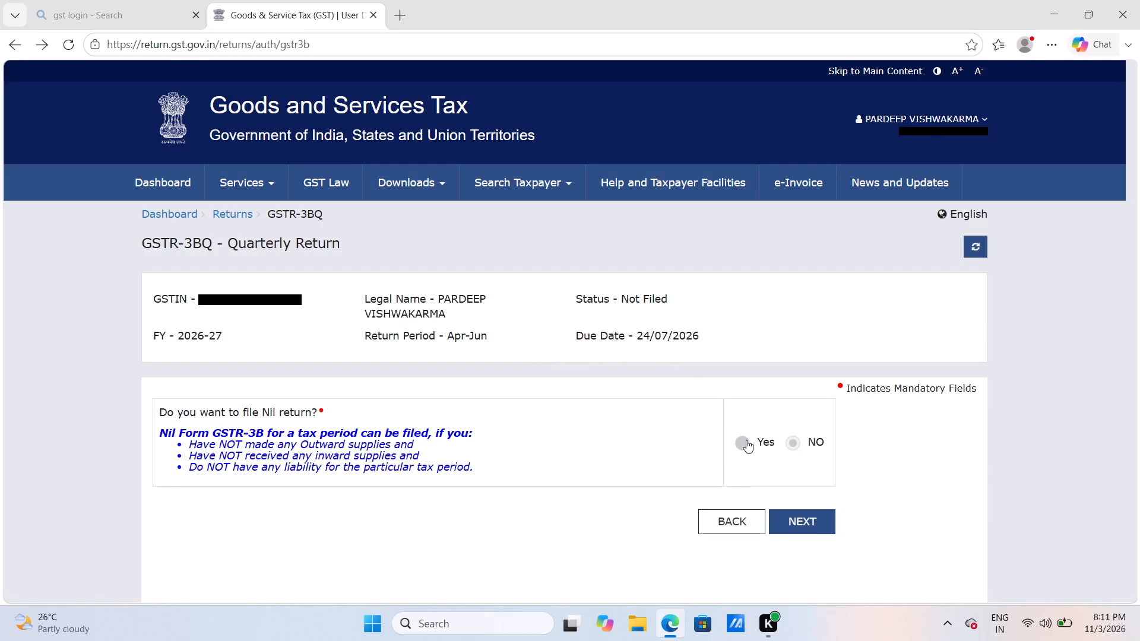
left_click(780, 514)
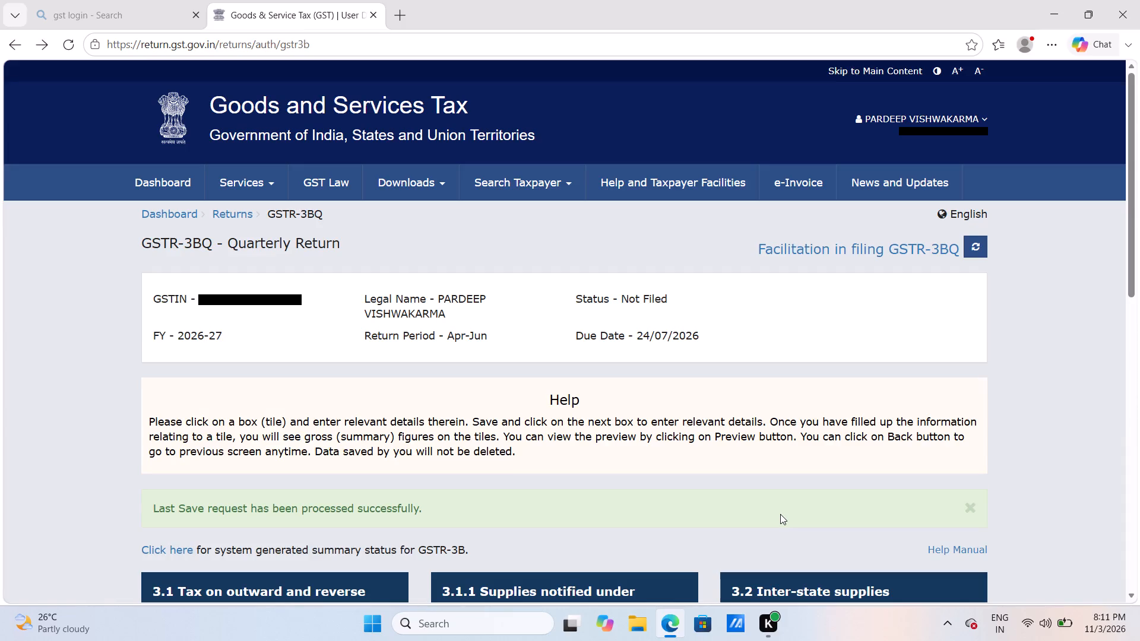
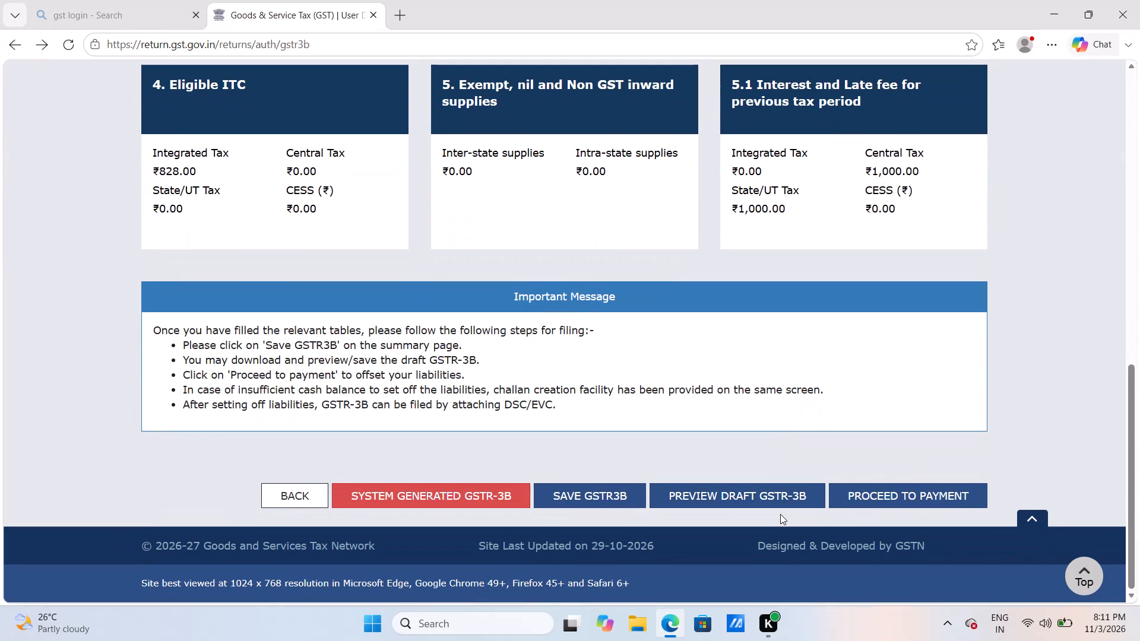
Look through the quarterly GSTR-3B summary tiles, filing instructions and return details, including the save and filing status.
key("Down")
key("Up")
key("Up")
key("Up")
key("Up")
key("Up")
key("Up")
key("Up")
key("Up")
key("Up")
key("Up")
key("Up")
key("Up")
key("Up")
key("Up")
key("Up")
key("Up")
key("Up")
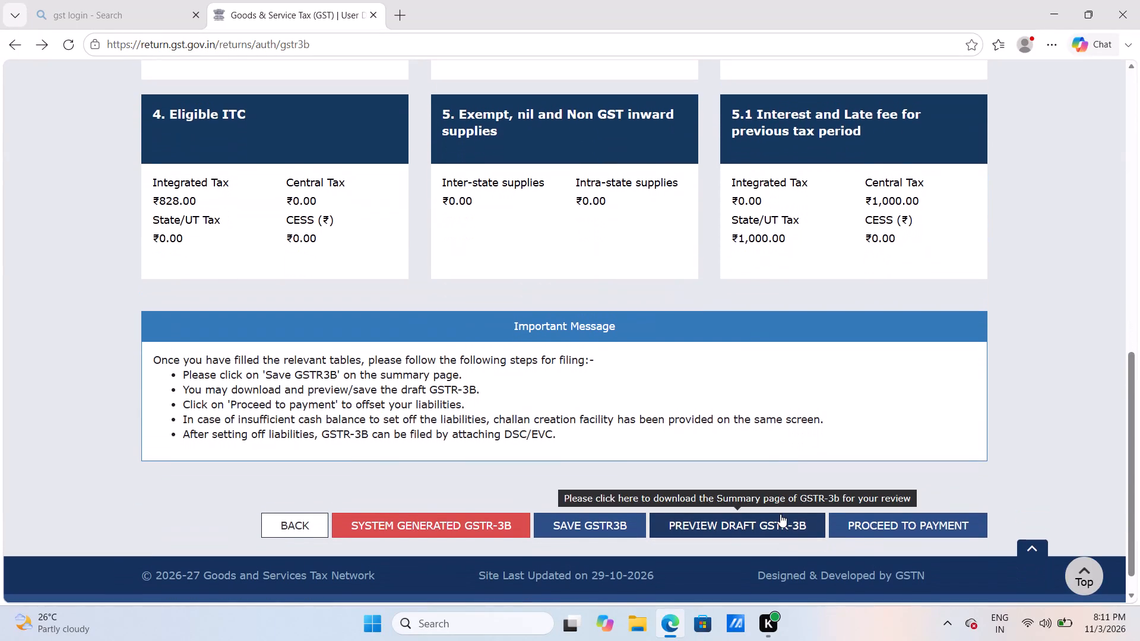
key("Up")
key("Up")
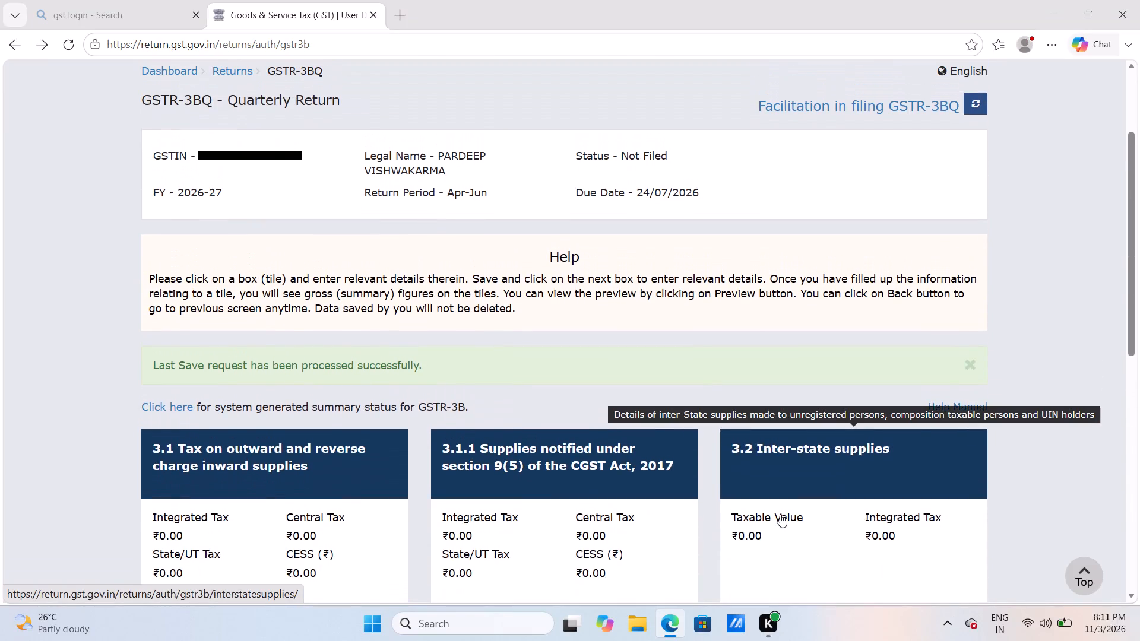
key("Up")
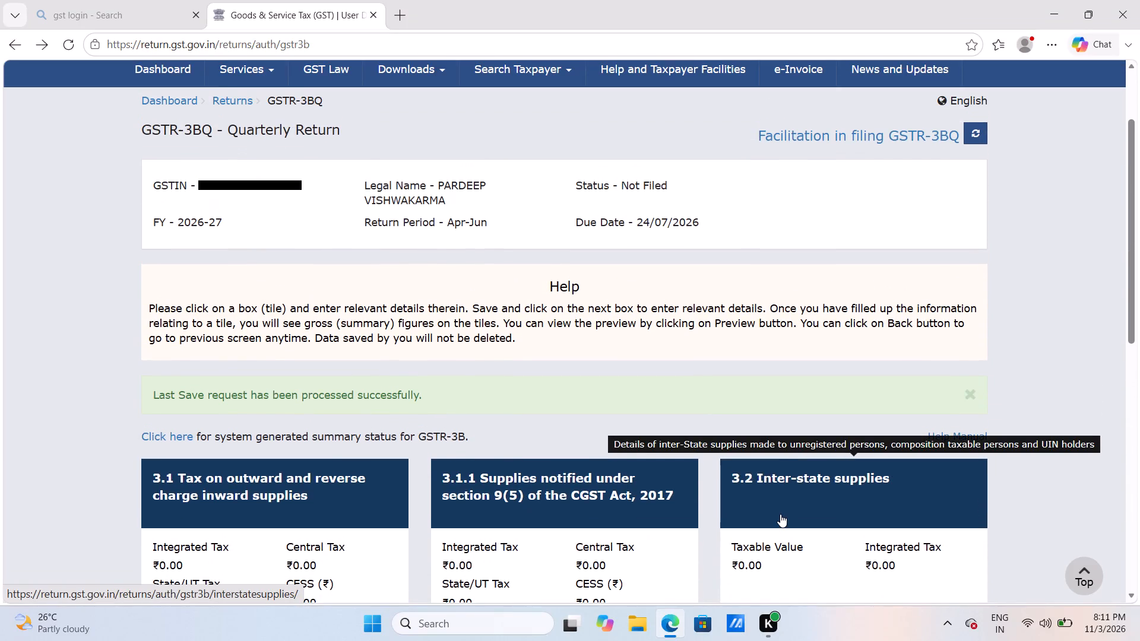
key("Up")
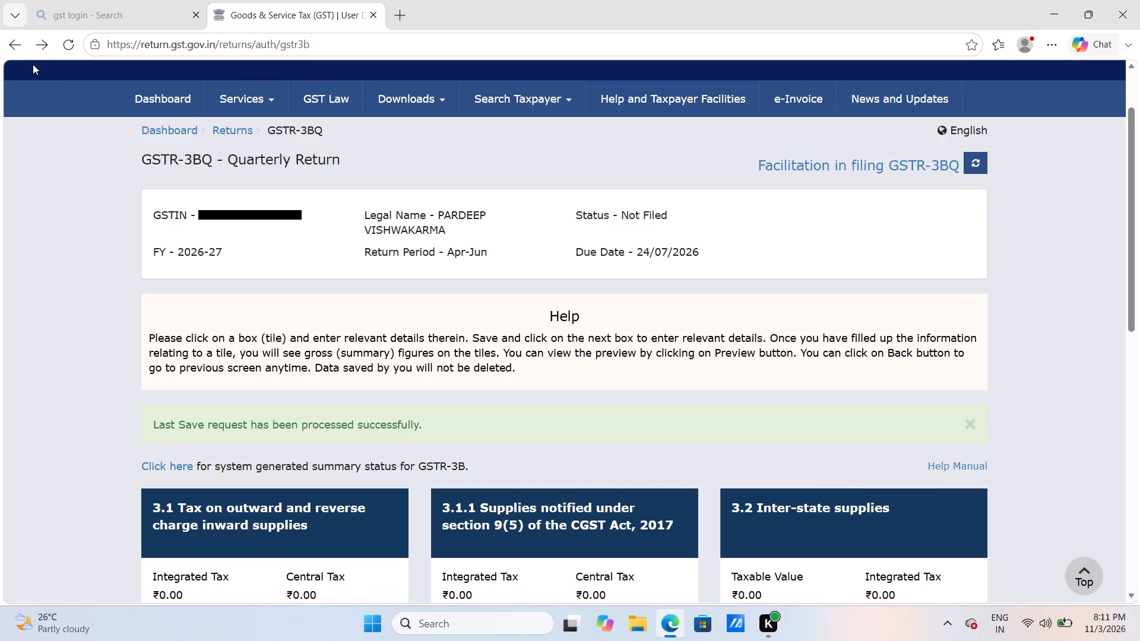
Leave the quarterly GSTR-3B form and go back beyond the returns dashboard to the previous page.
left_click(9, 46)
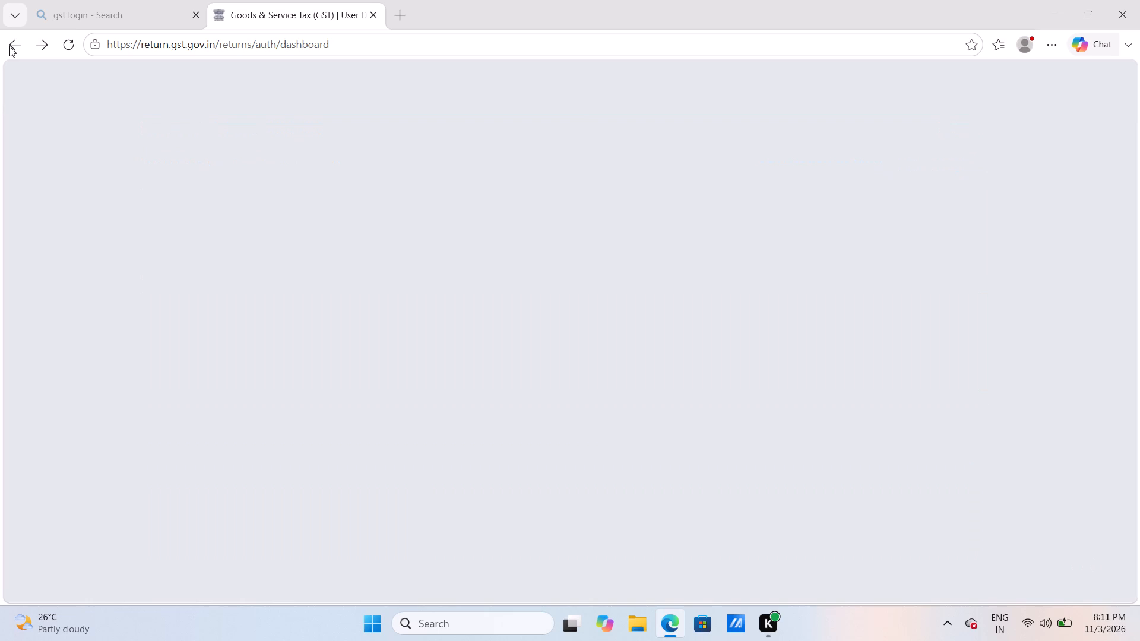
left_click(9, 46)
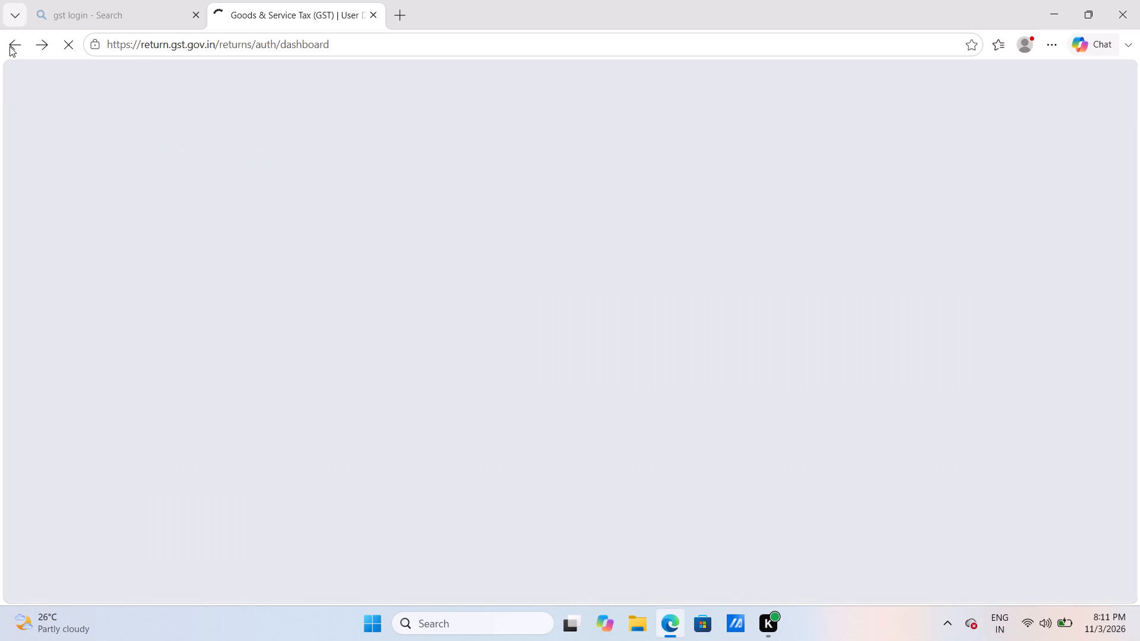
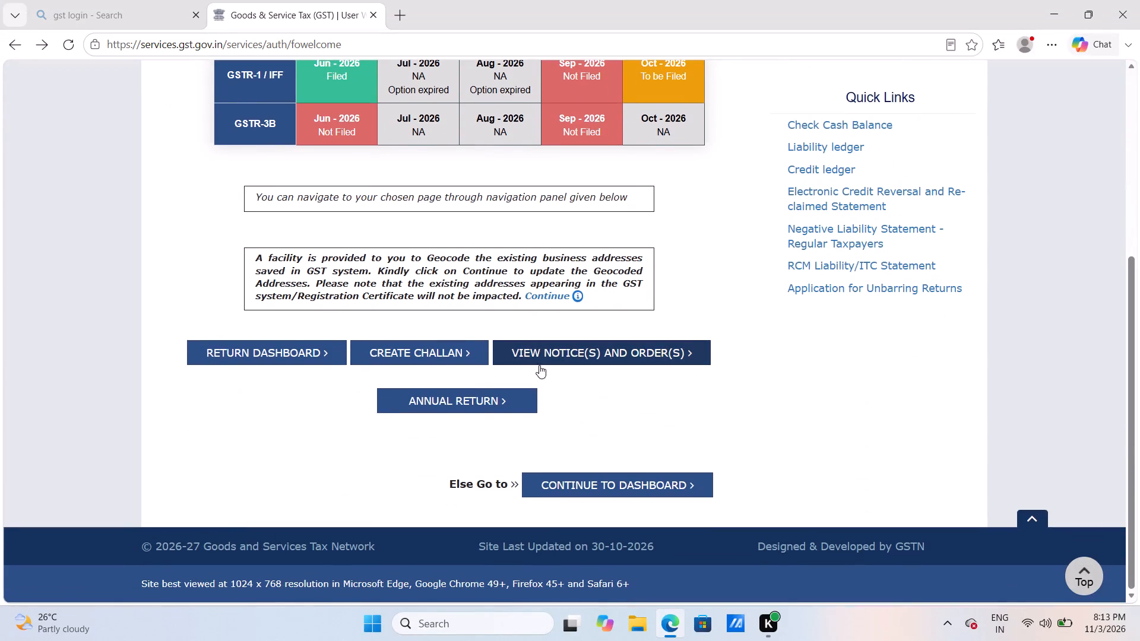
View the ledger balances on the main dashboard and return to the welcome page.
left_click(581, 486)
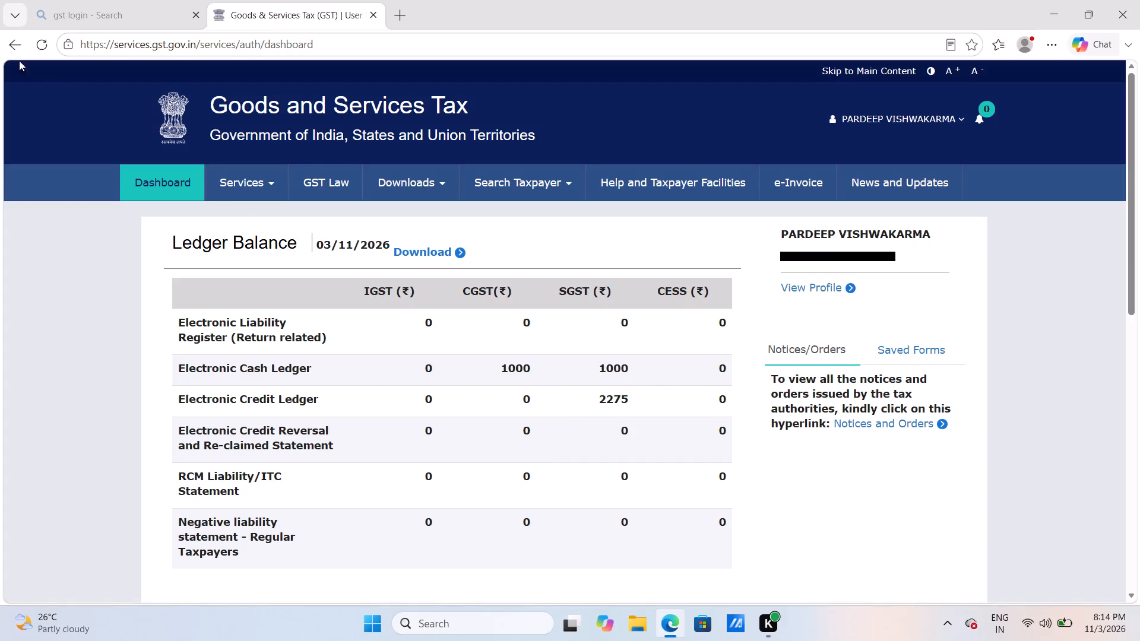
left_click(9, 45)
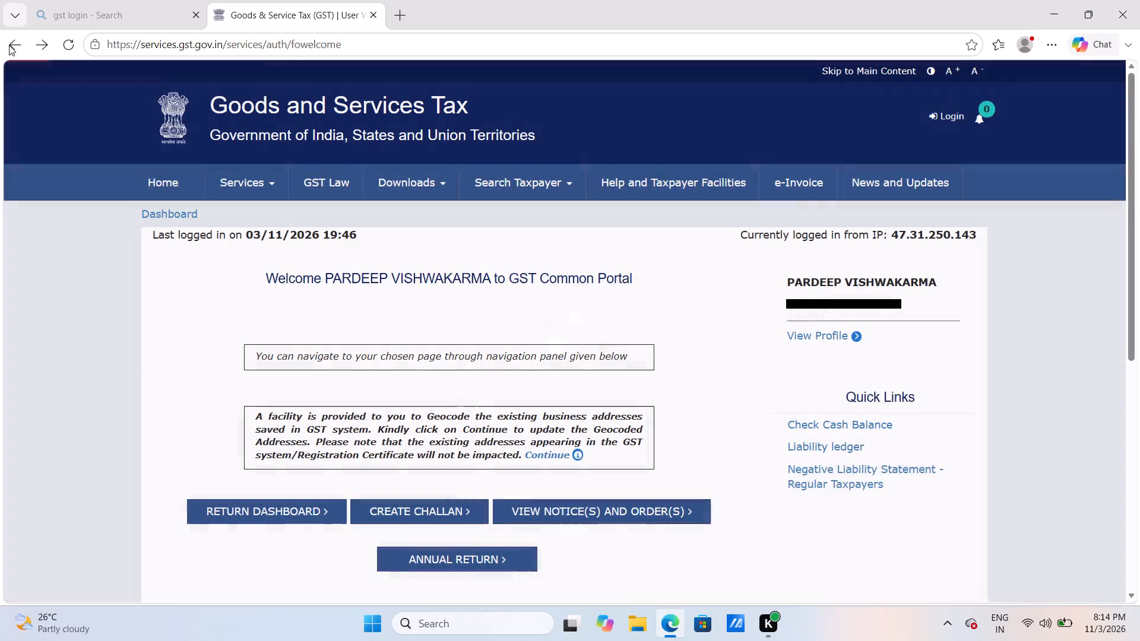
Open the returns dashboard and search for the 2026-27 returns of Quarter 1 (Apr - Jun), period June.
key("Down")
key("Down")
key("Down")
key("Down")
key("Down")
key("Down")
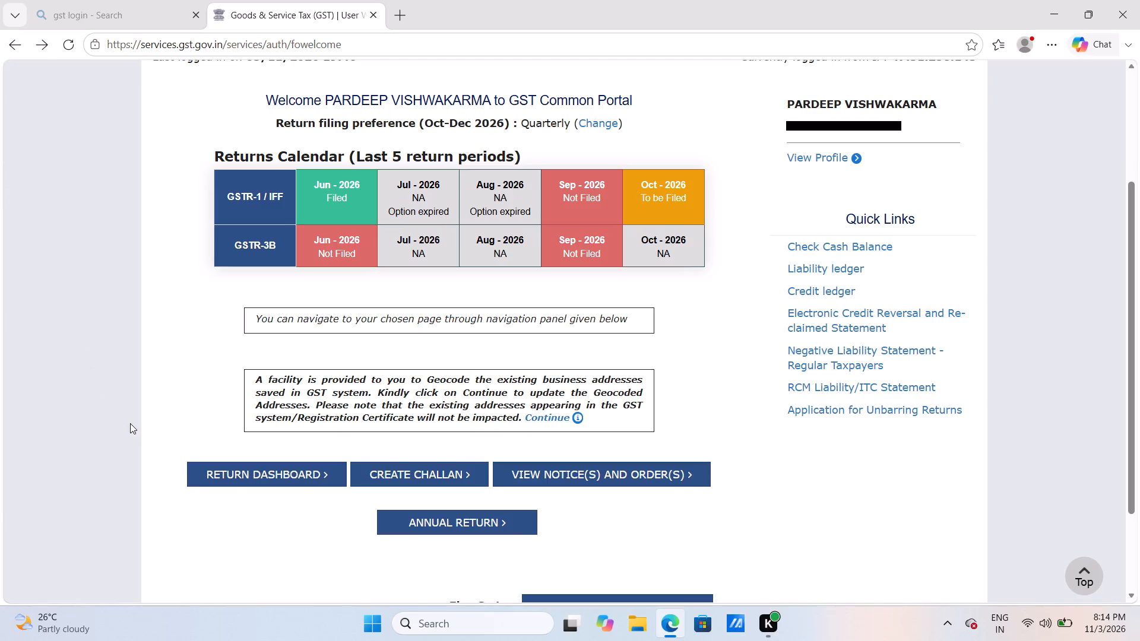
left_click(260, 480)
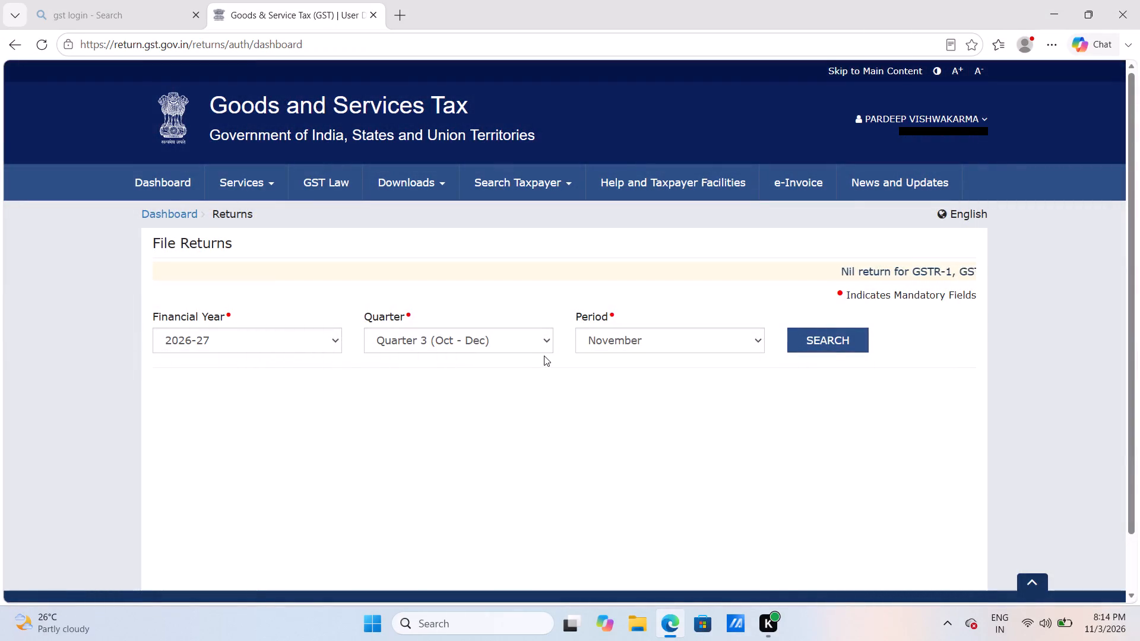
left_click(544, 342)
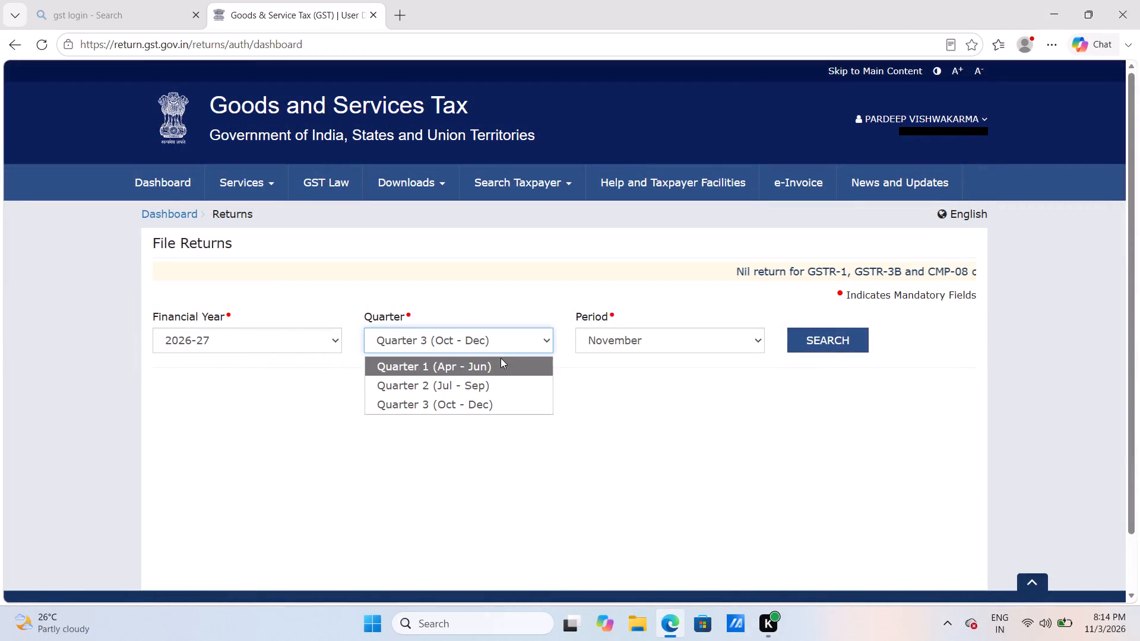
left_click(500, 360)
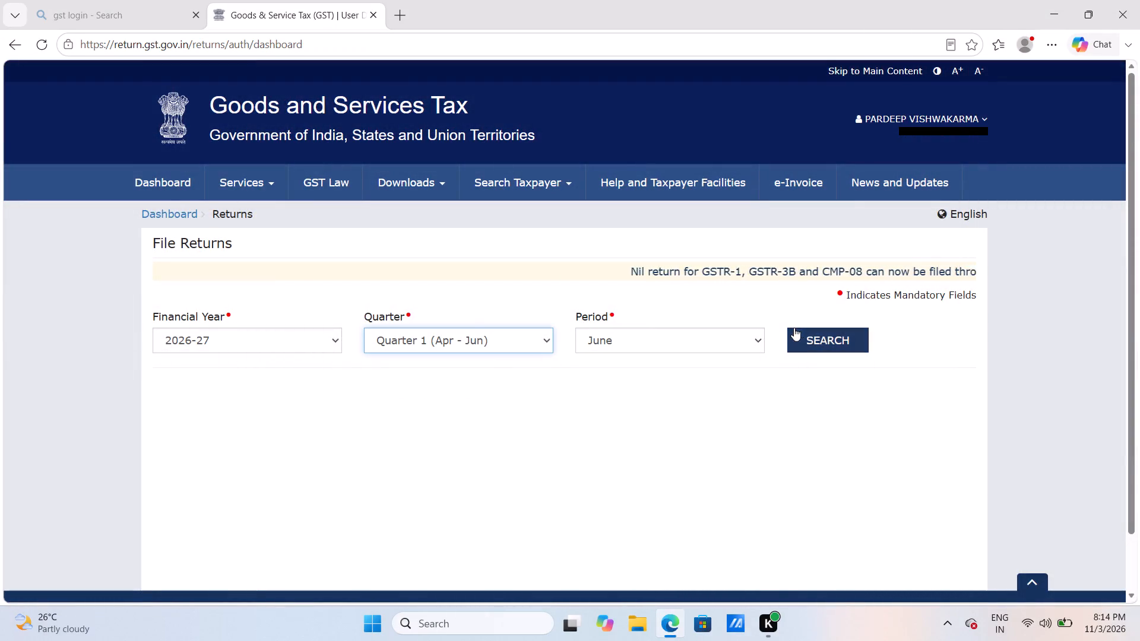
left_click(802, 329)
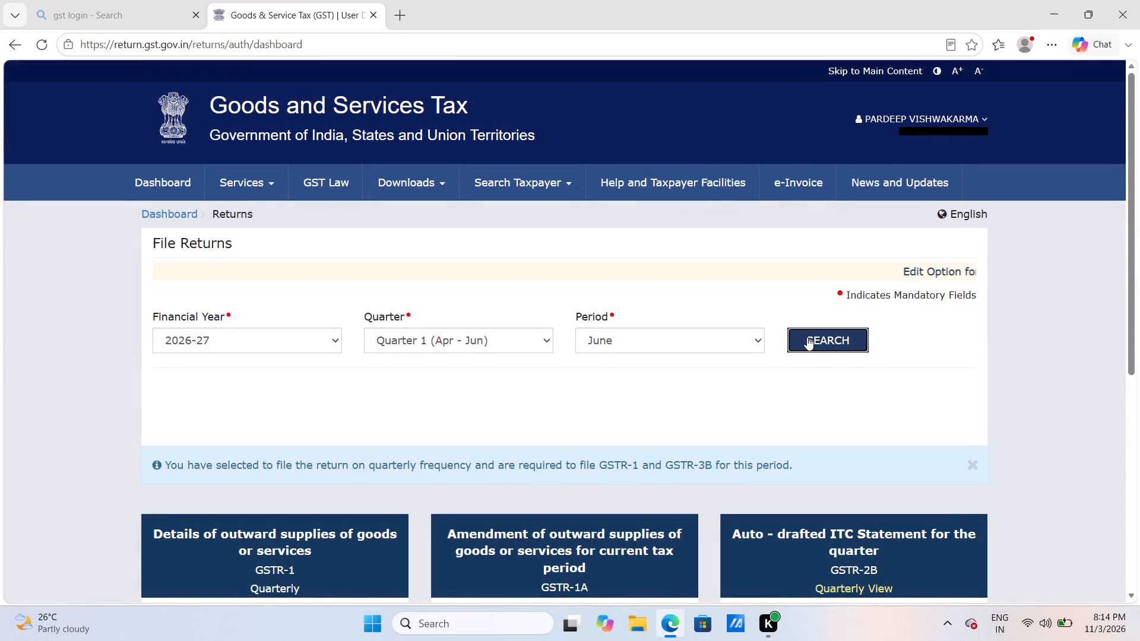
Open the quarterly GSTR-3B return and dismiss the system generated summary.
key("Down")
key("Down")
key("Down")
key("Down")
key("Down")
key("Down")
key("Down")
key("Down")
key("Down")
key("Down")
key("Down")
key("Down")
key("Down")
key("Down")
key("Down")
key("Down")
key("Down")
key("Down")
key("Down")
key("Down")
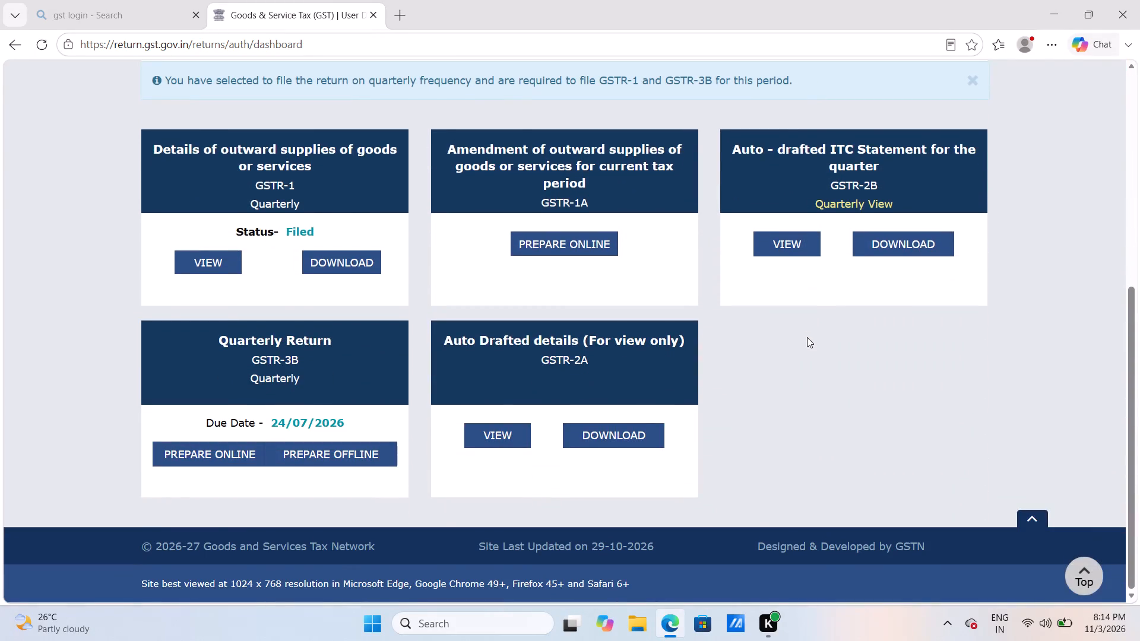
left_click(326, 357)
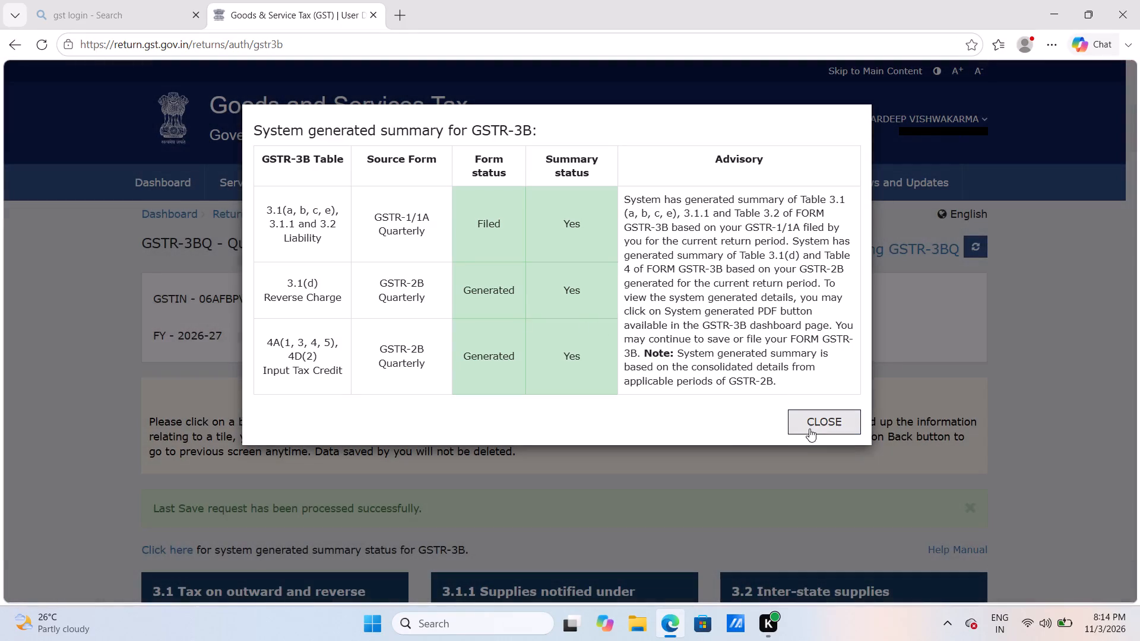
left_click(825, 420)
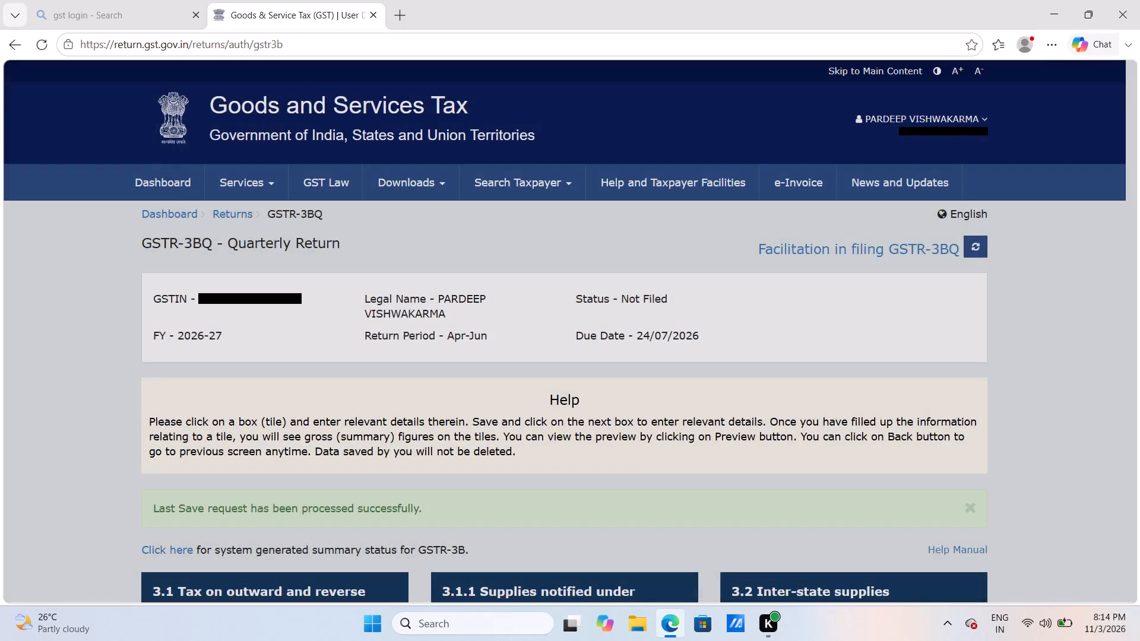
Proceed from the GSTR-3B summary page to the payment of tax.
key("Down")
key("Down")
key("Down")
key("Down")
key("Down")
key("Down")
key("Down")
key("Down")
key("Down")
key("Down")
key("Down")
key("Down")
key("Down")
key("Down")
key("Down")
key("Down")
key("Down")
key("Down")
key("Down")
key("Down")
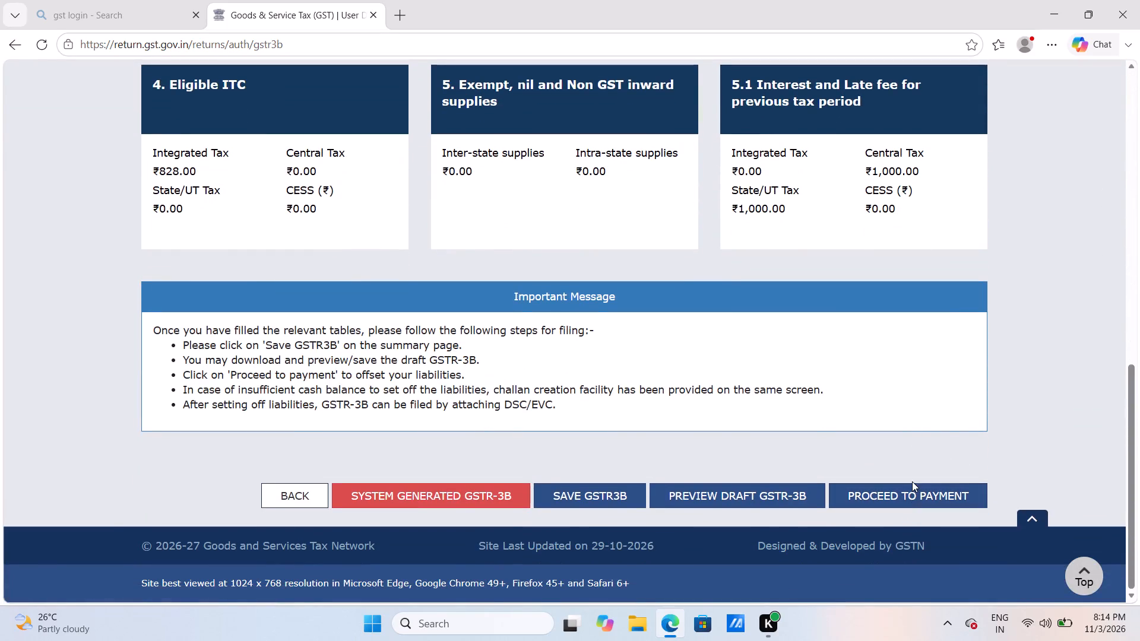
left_click(912, 500)
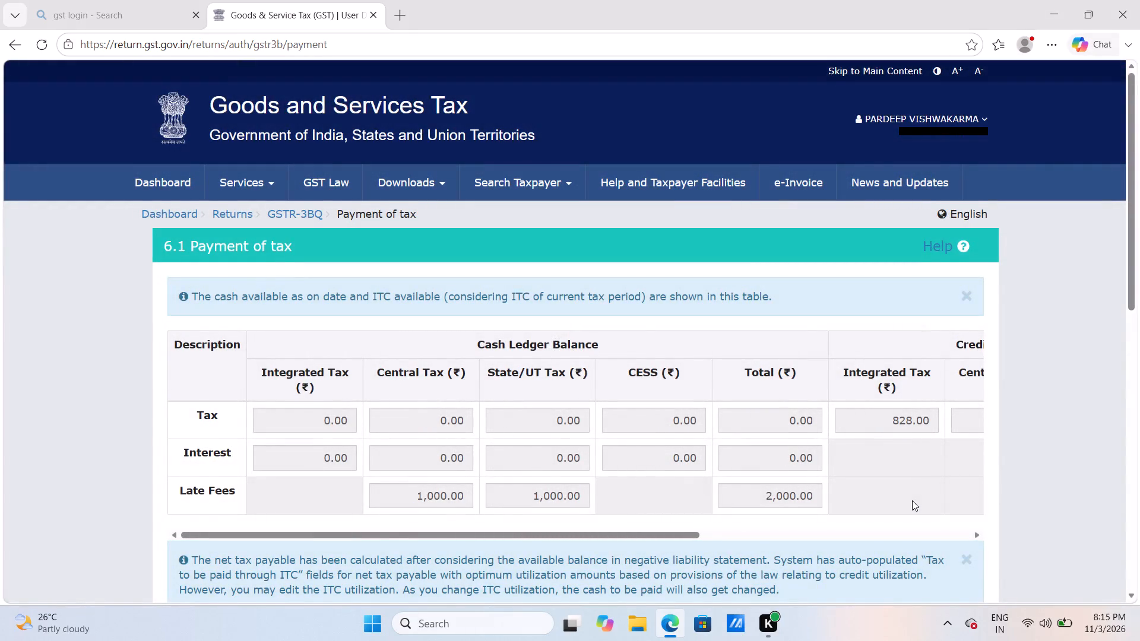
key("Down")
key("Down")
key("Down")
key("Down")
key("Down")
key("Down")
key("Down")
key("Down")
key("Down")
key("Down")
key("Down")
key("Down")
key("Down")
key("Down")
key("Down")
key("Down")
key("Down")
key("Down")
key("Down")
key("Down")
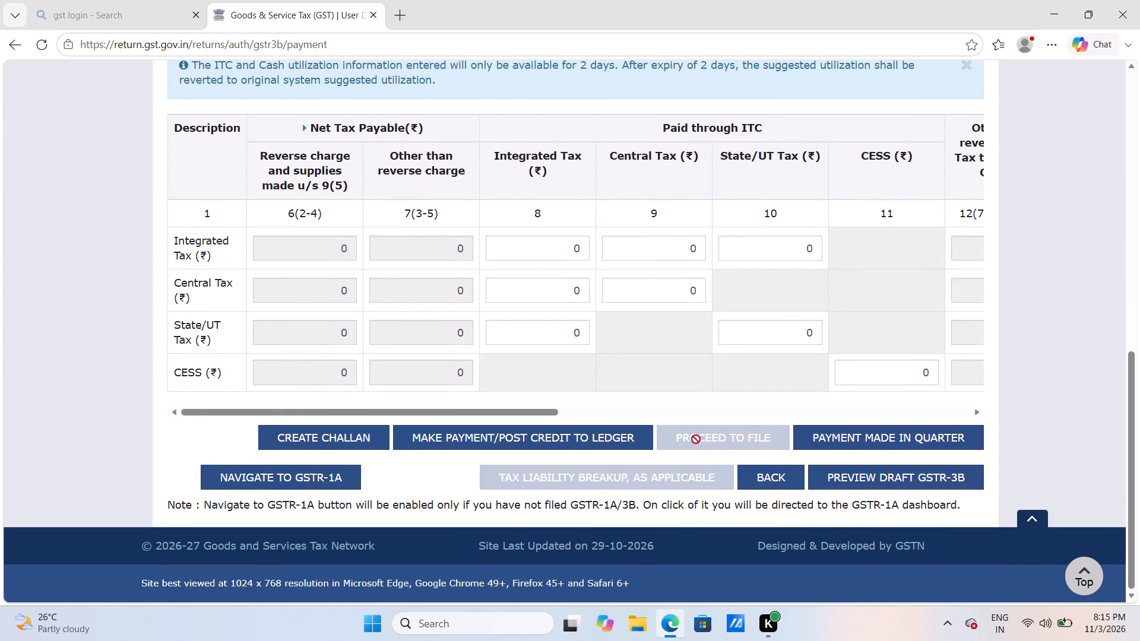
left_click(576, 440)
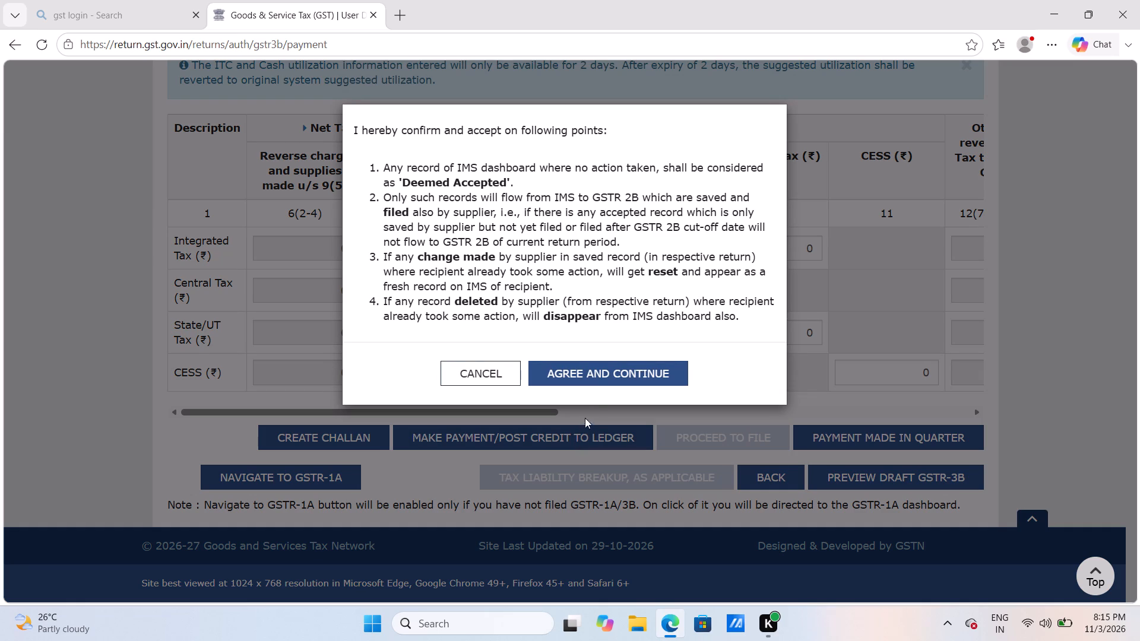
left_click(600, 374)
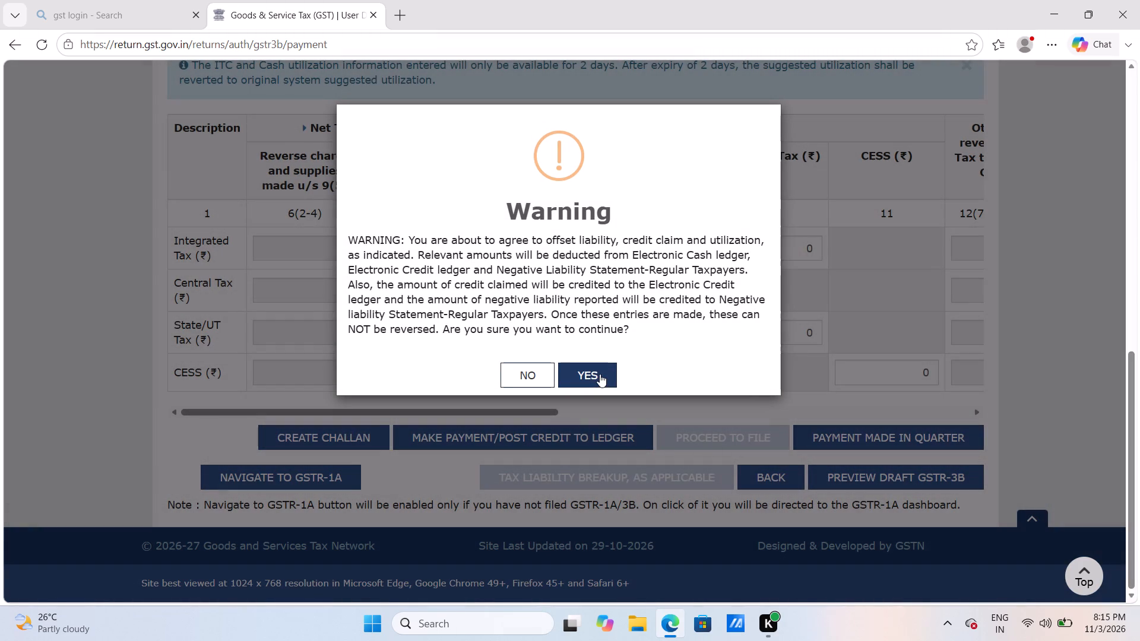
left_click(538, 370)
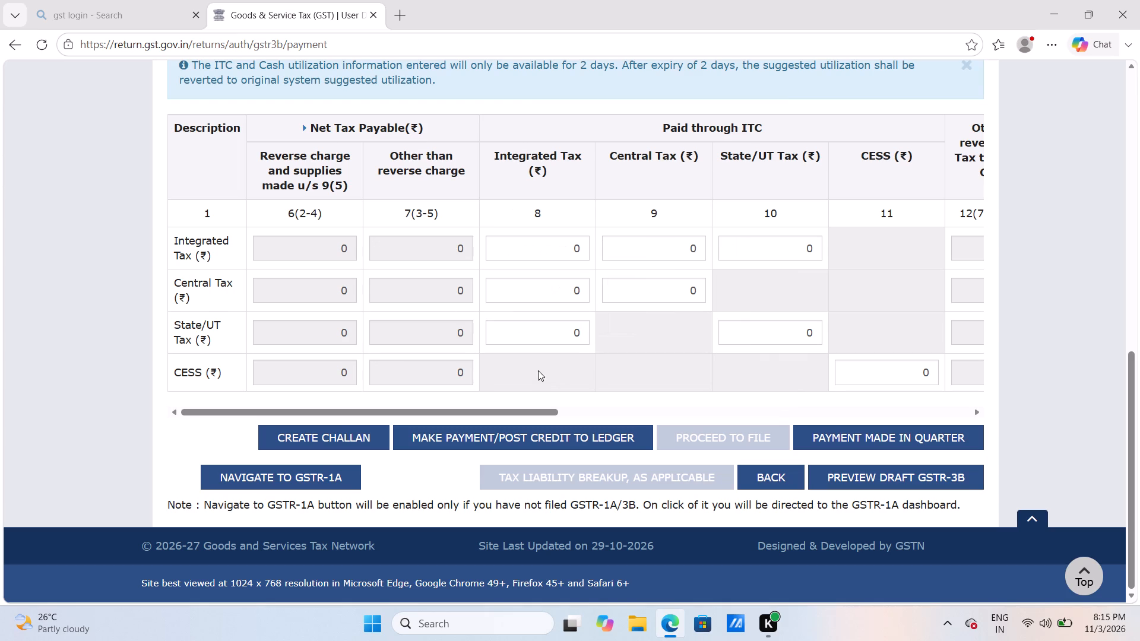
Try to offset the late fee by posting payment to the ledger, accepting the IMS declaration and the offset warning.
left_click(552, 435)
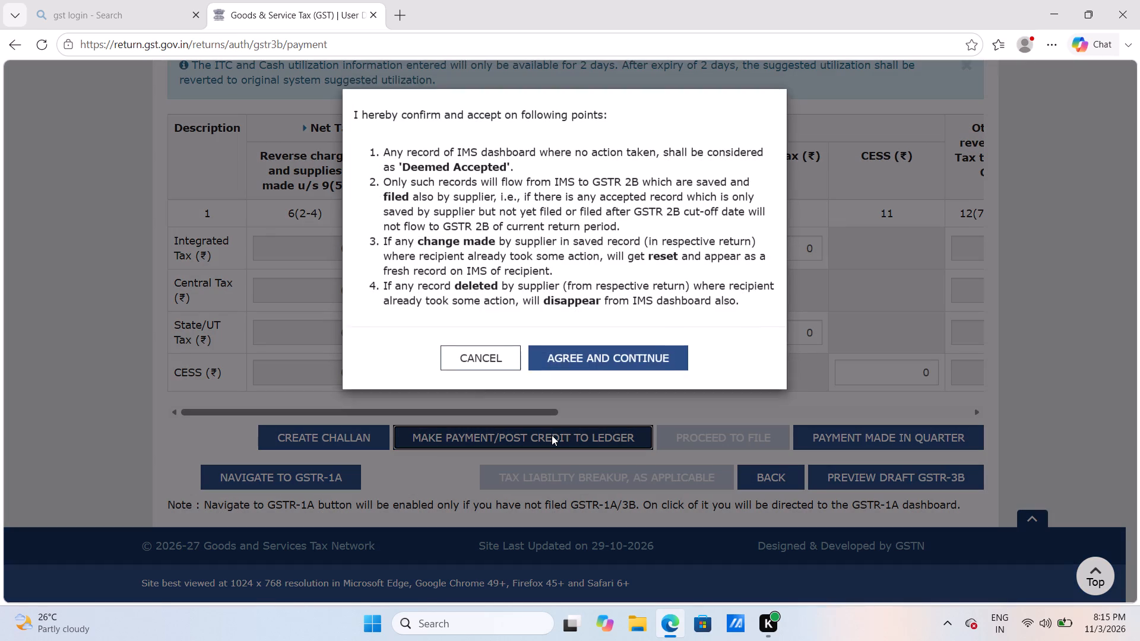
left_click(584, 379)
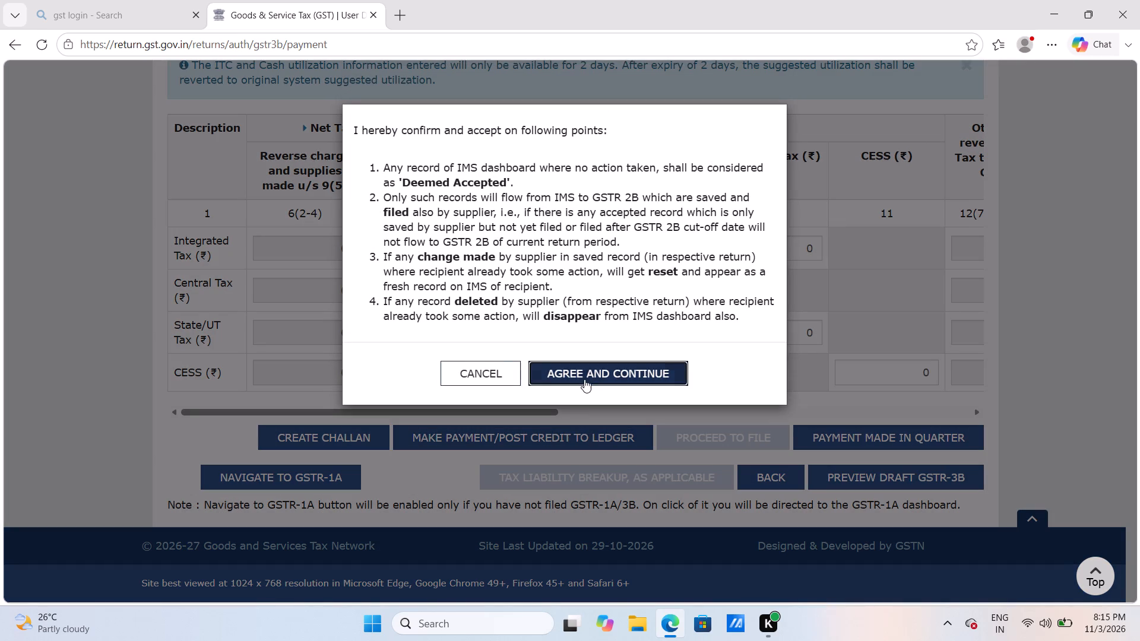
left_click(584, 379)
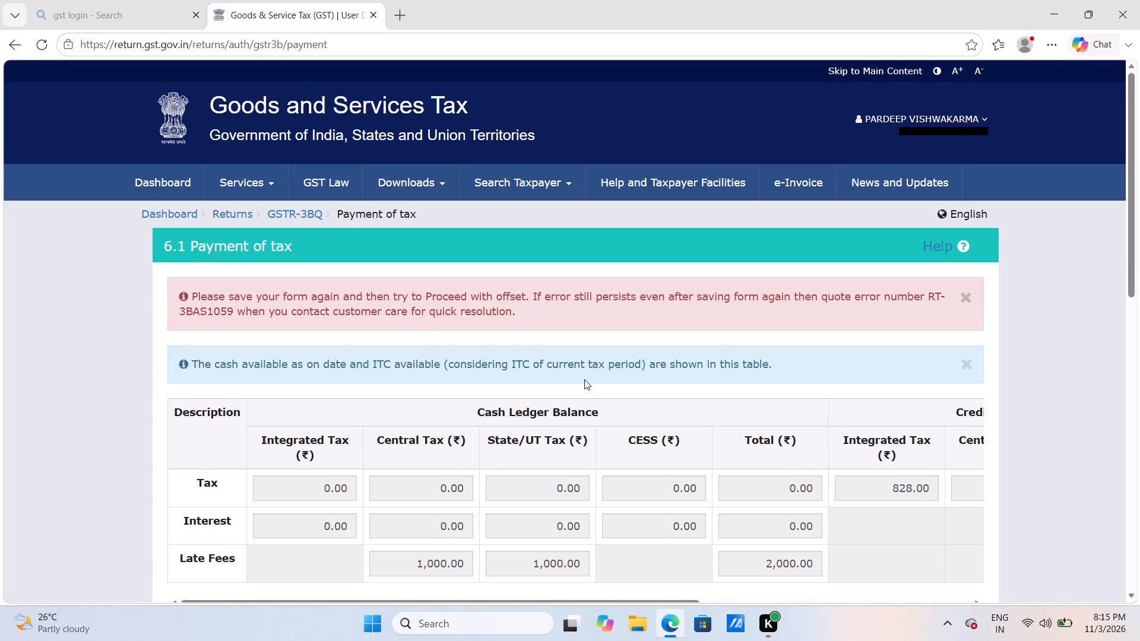
Examine the late fee, utilizable cash balance and additional cash required columns of the tax payment table.
key("Down")
key("Down")
key("Down")
key("Down")
key("Down")
key("Down")
key("Down")
key("Down")
key("Down")
key("Down")
key("Down")
key("Down")
key("Down")
key("Down")
key("Down")
key("Down")
key("Down")
key("Down")
key("Down")
key("Down")
key("Down")
key("Down")
key("Down")
key("Down")
key("Down")
key("Down")
key("Down")
key("Down")
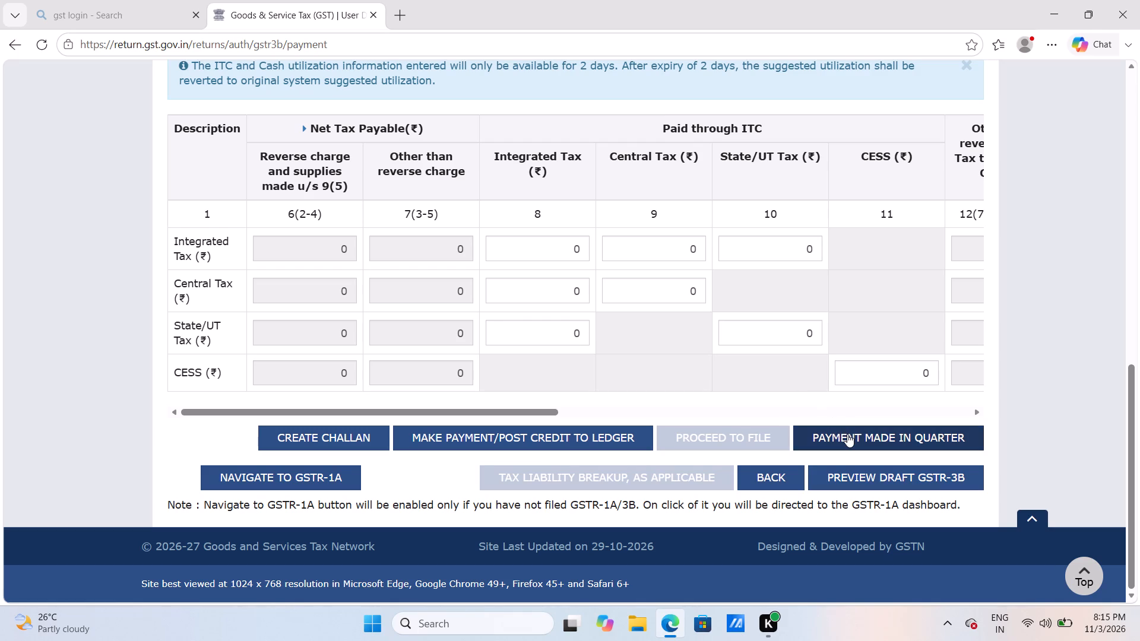
double_click(971, 408)
left_click_drag(971, 408, 506, 418)
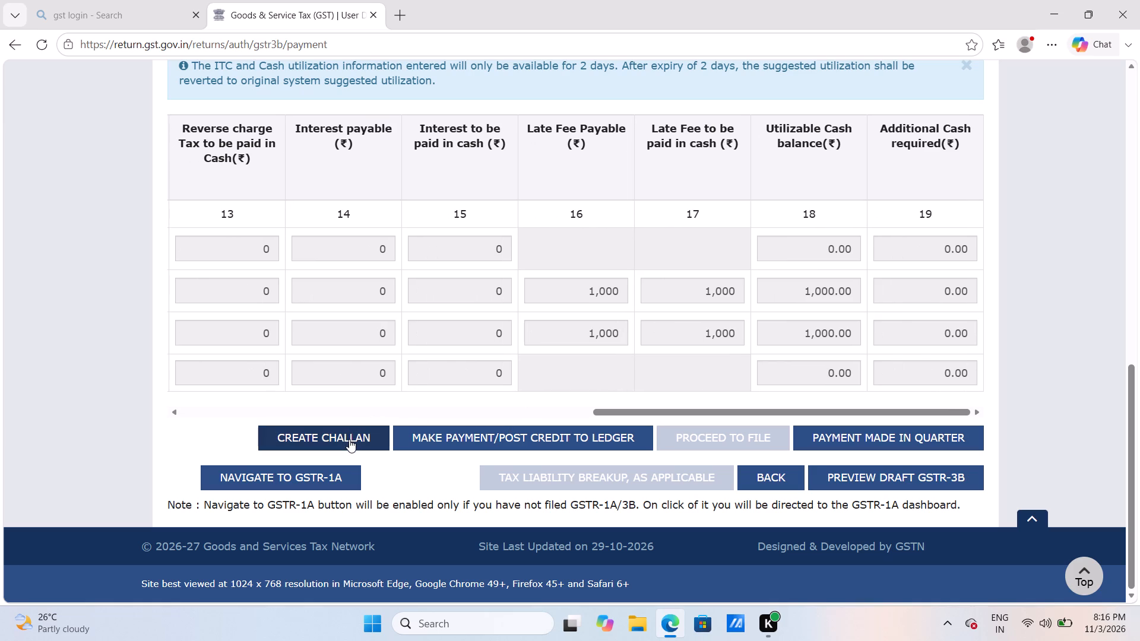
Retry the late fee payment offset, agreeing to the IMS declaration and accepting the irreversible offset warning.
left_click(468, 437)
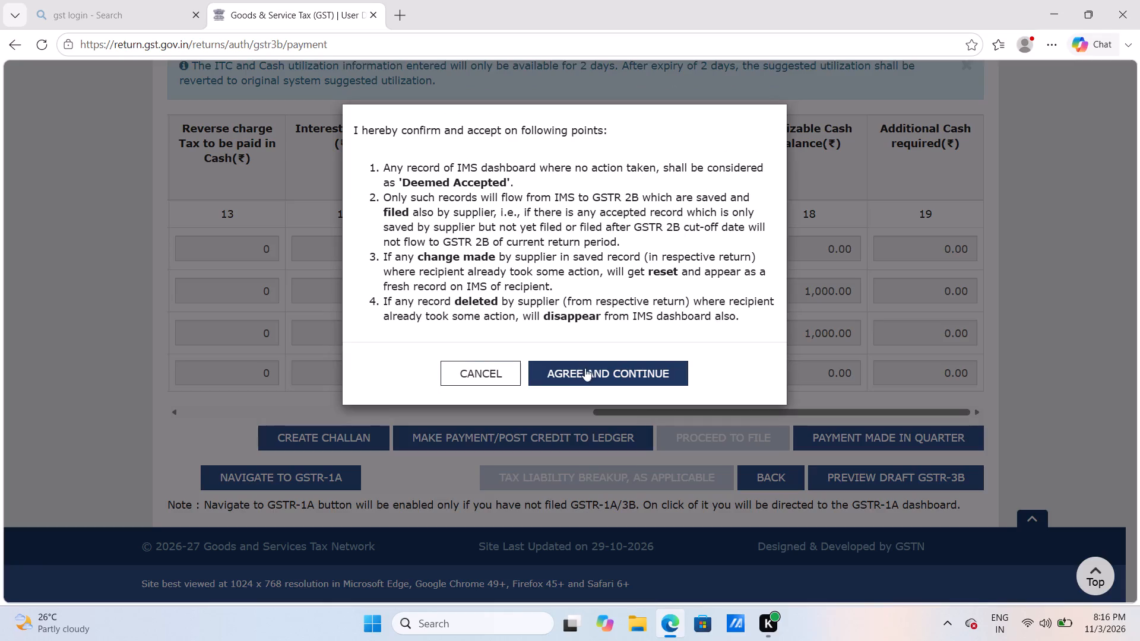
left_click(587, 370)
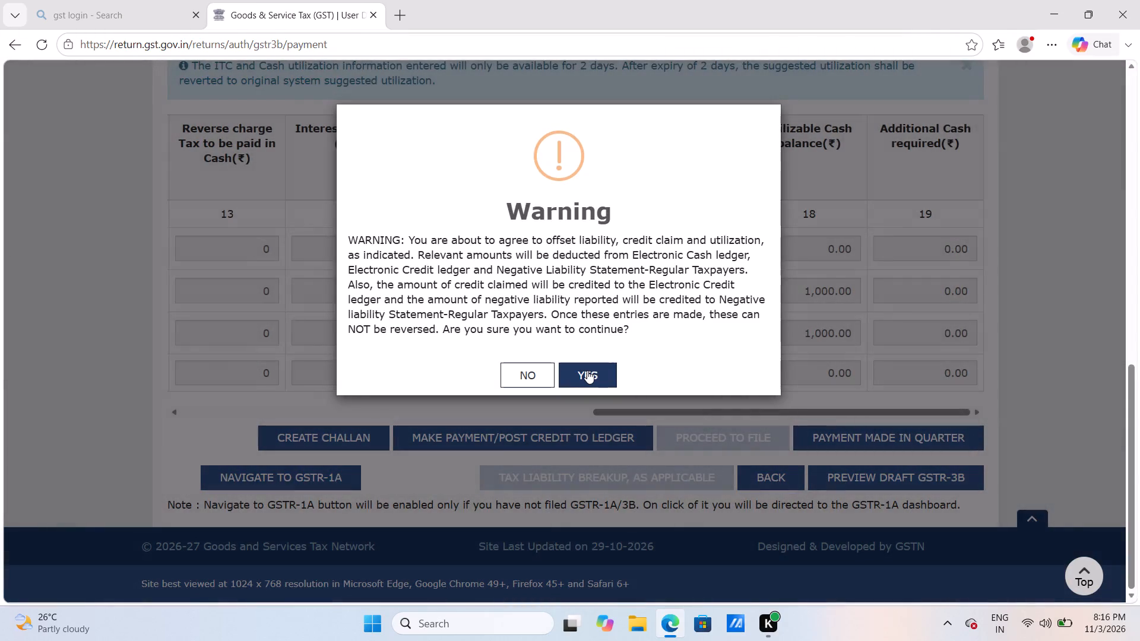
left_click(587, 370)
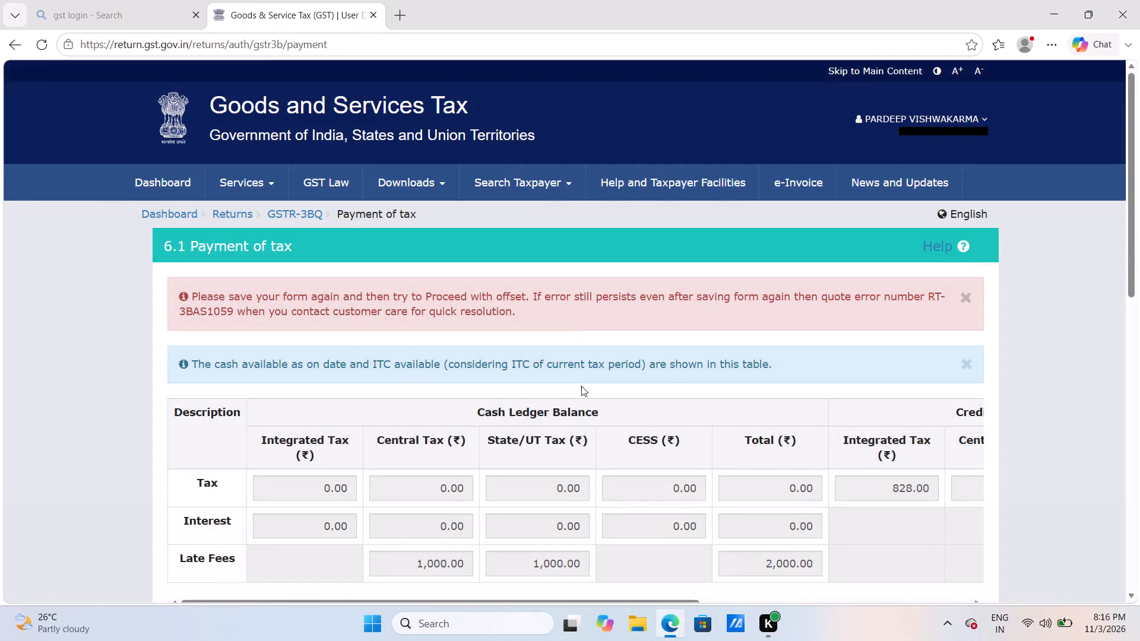
Review the cash and credit ledger balances and the late fee and cash columns in the payment tables.
key("Down")
key("Down")
key("Down")
key("Down")
key("Down")
key("Down")
key("Down")
key("Down")
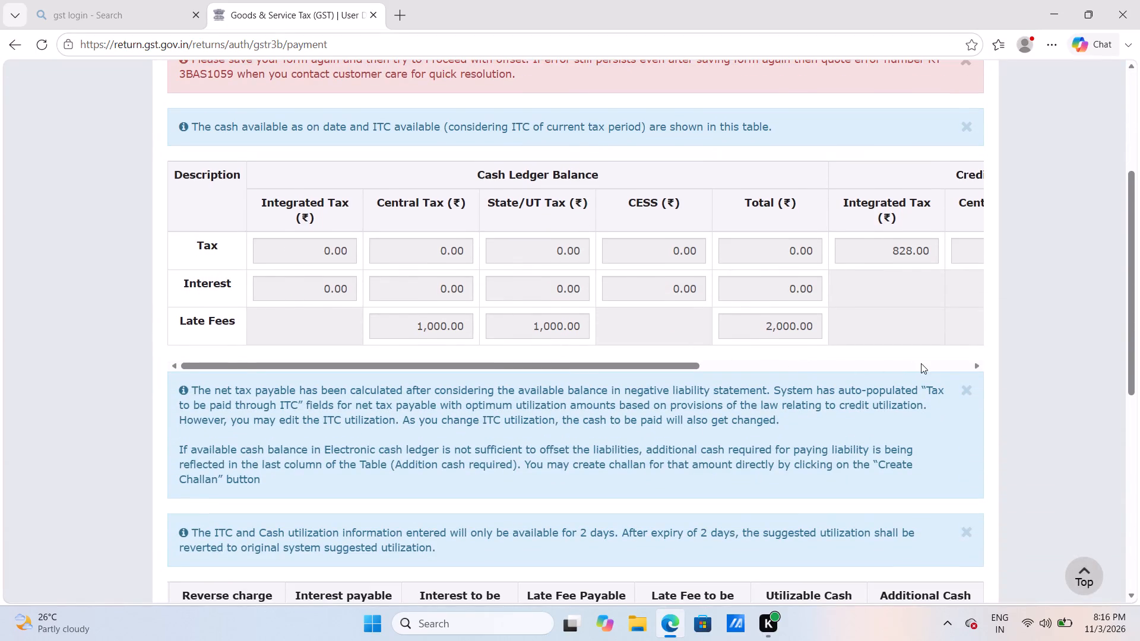
triple_click(980, 366)
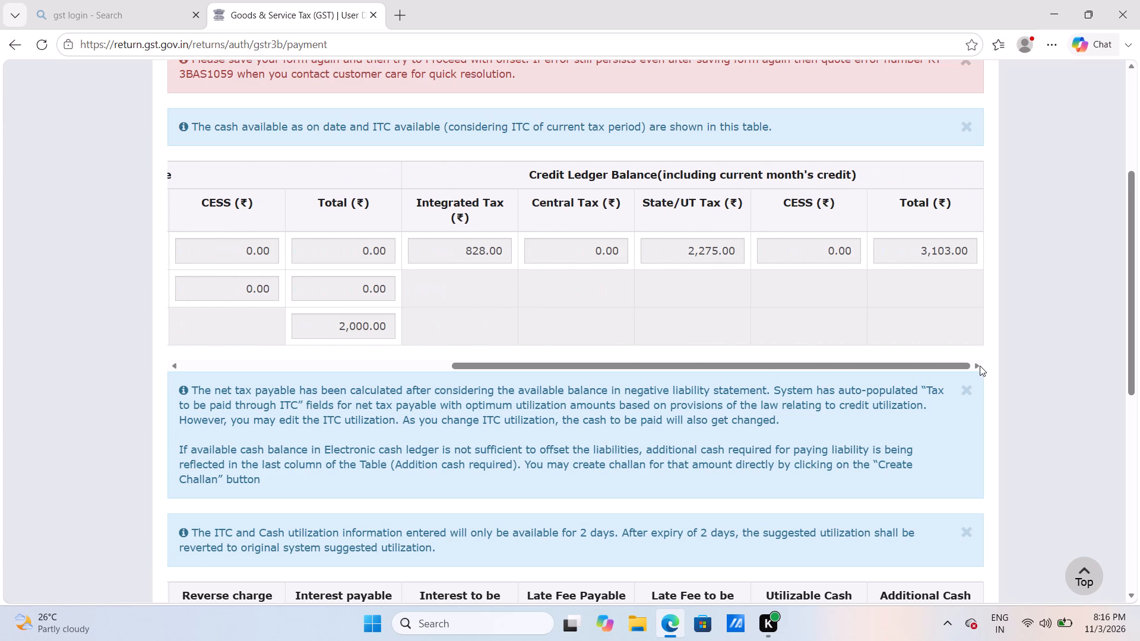
key("Down")
key("Down")
key("Down")
key("Down")
key("Down")
key("Down")
key("Down")
key("Down")
key("Down")
key("Down")
key("Down")
key("Down")
key("Down")
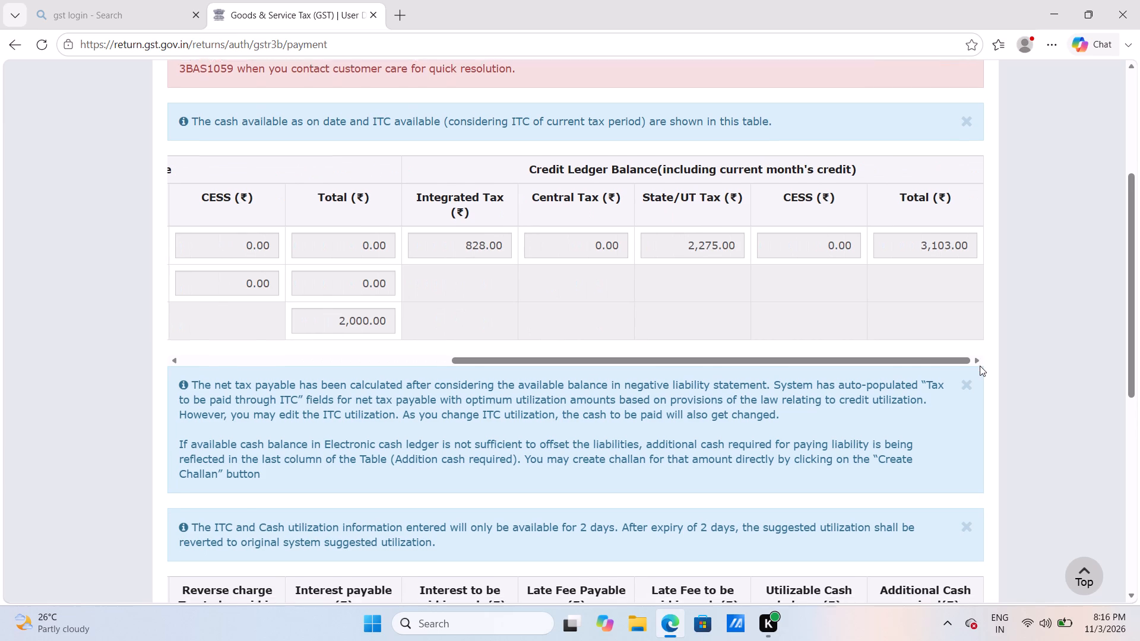
key("Down")
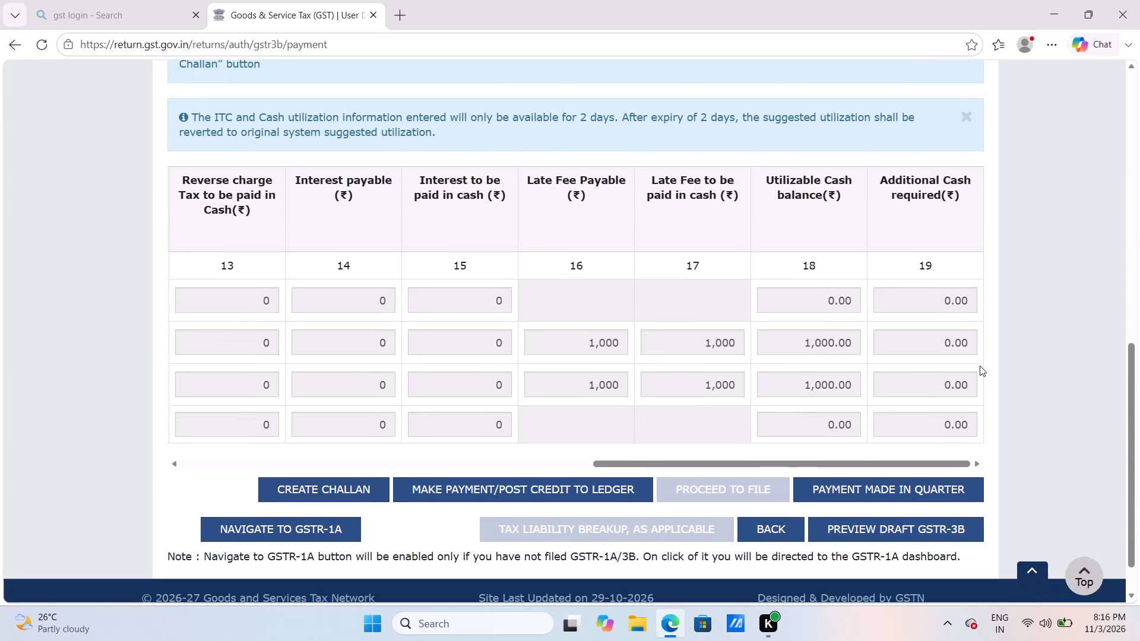
key("Down")
key("Down")
key("Down")
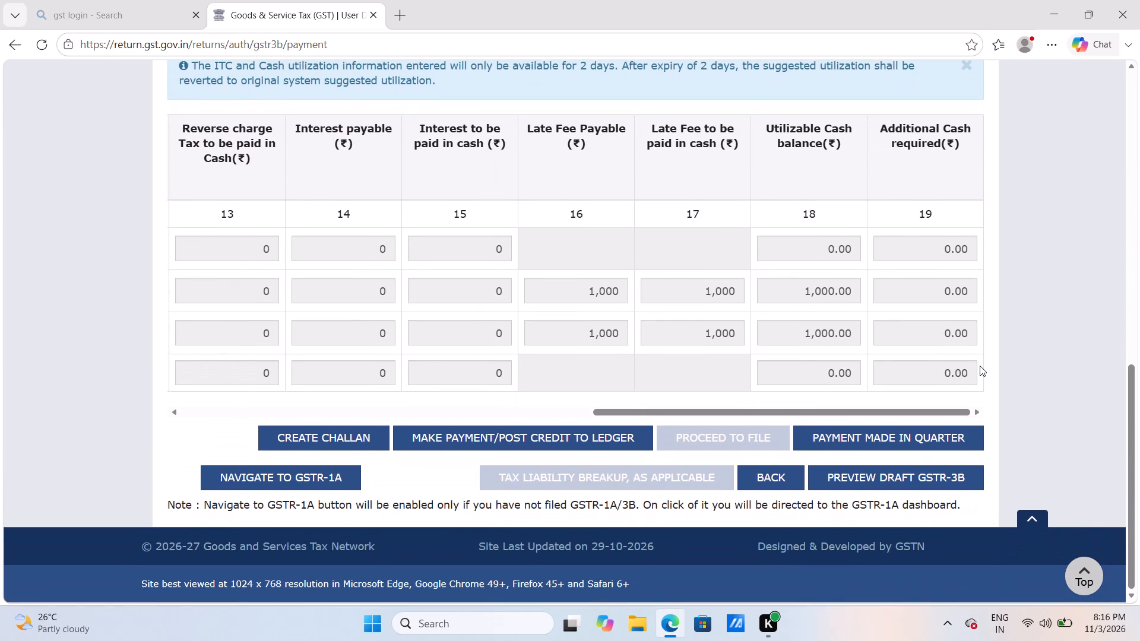
key("Down")
key("Down")
key("Down")
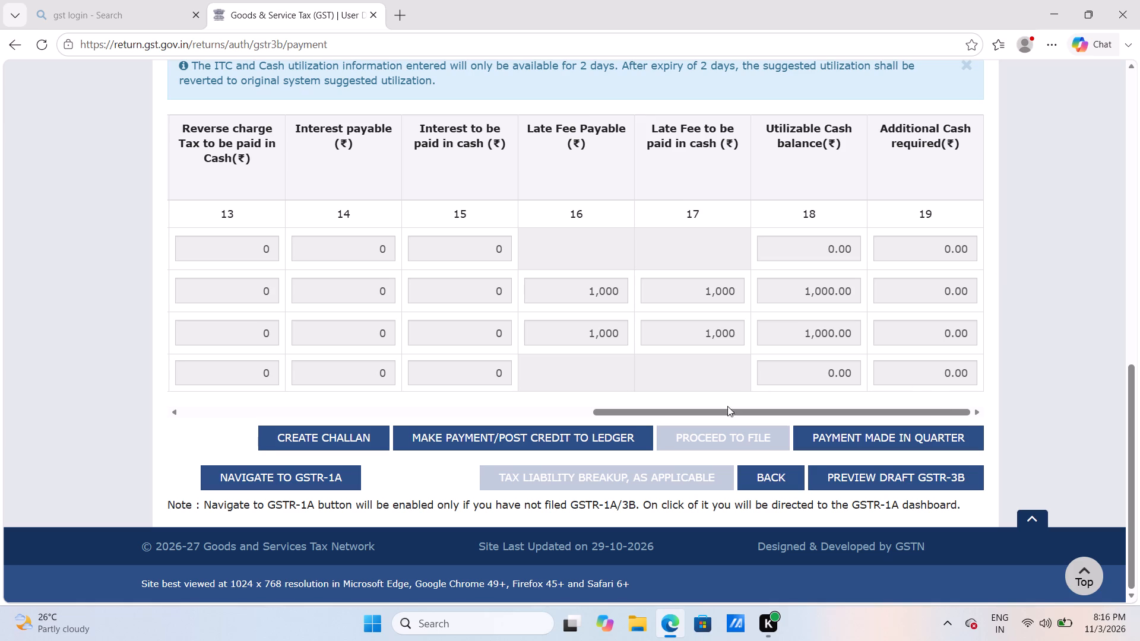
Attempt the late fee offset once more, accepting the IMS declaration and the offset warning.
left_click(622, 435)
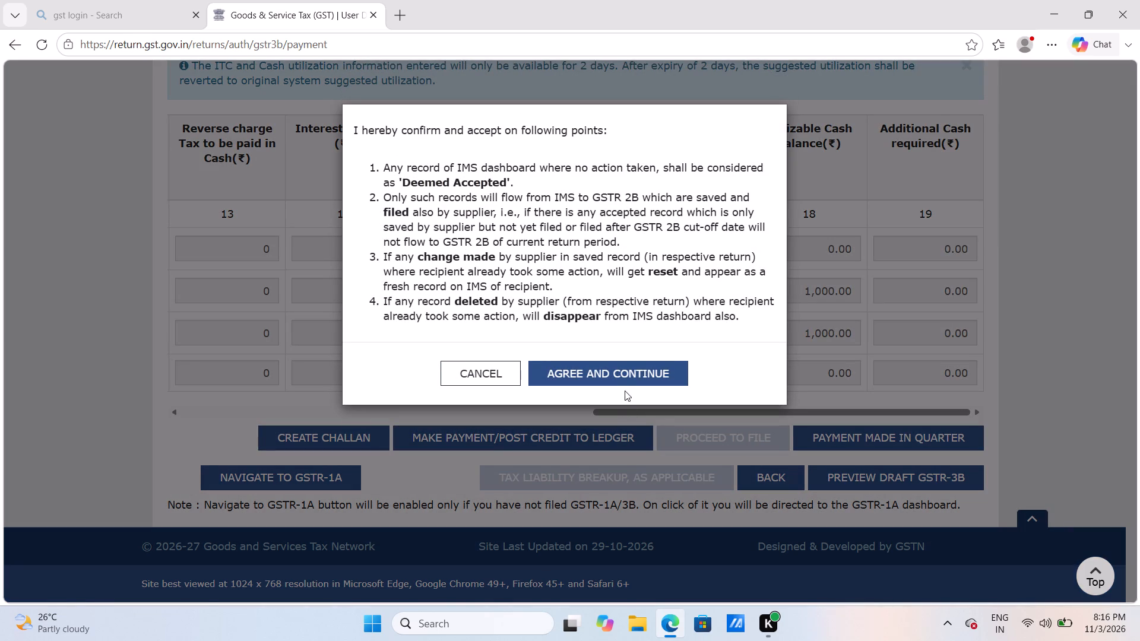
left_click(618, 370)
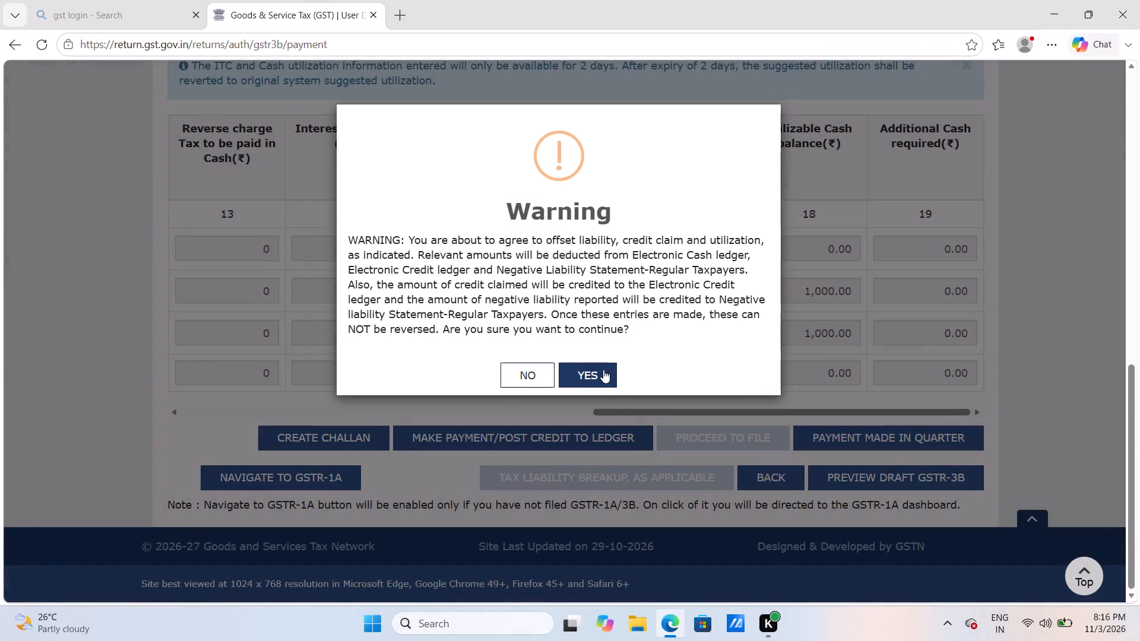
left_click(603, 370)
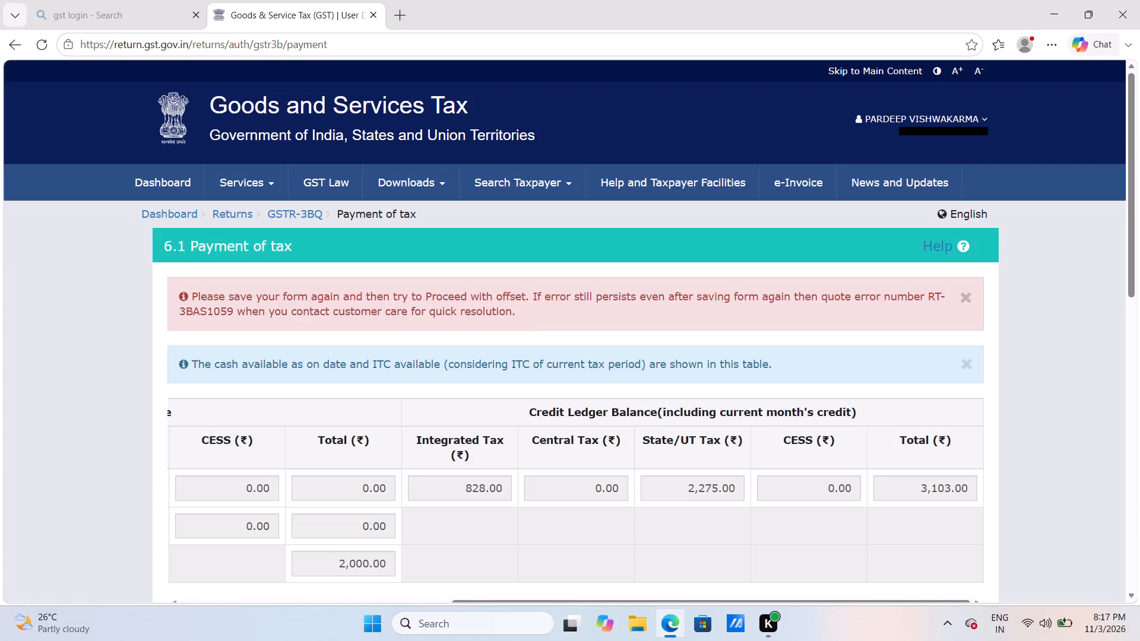
Open the challan creation page from the GSTR-3B tax payment page.
key("Down")
key("Down")
key("Down")
key("Down")
key("Down")
key("Down")
key("Down")
key("Down")
key("Down")
key("Down")
key("Down")
key("Down")
key("Down")
key("Down")
key("Down")
key("Down")
key("Down")
key("Down")
key("Down")
key("Down")
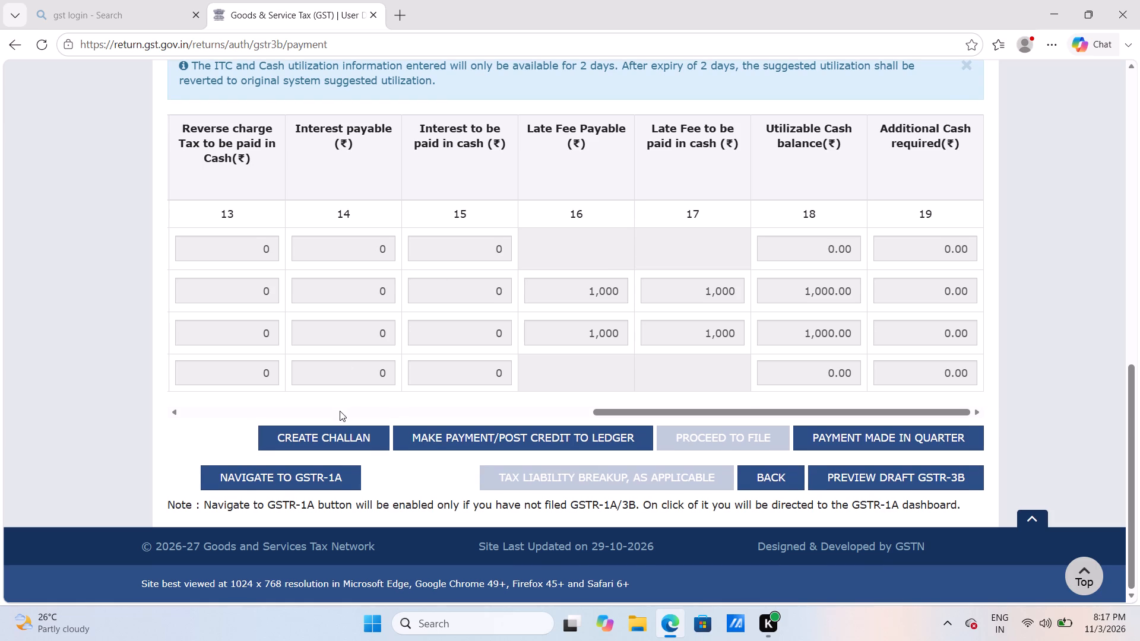
left_click(330, 434)
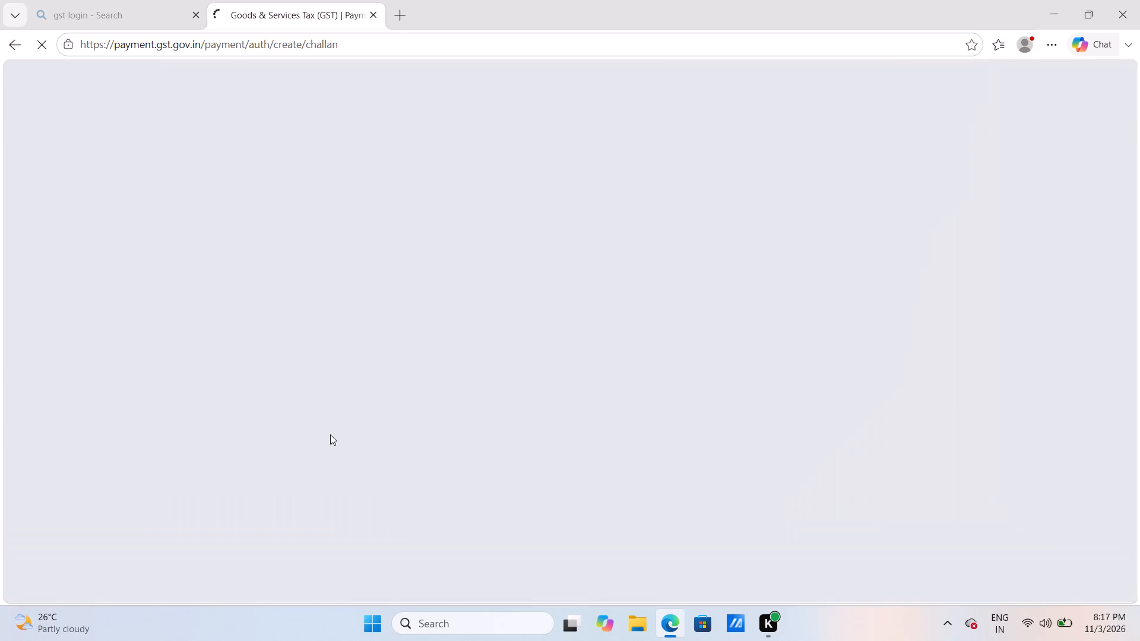
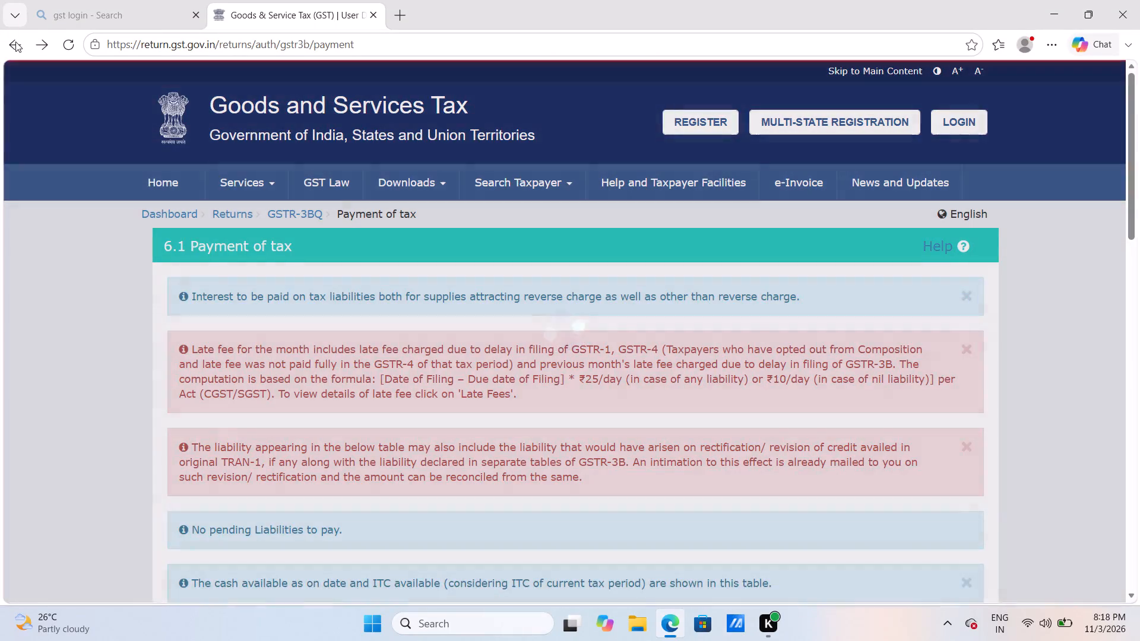
Retry the payment and credit posting to the ledger for GSTR-3B, agreeing to the IMS declaration and accepting the irreversible offset warning.
key("Down")
key("Down")
key("Down")
key("Down")
key("Down")
key("Down")
key("Down")
key("Down")
key("Down")
key("Down")
key("Down")
key("Down")
key("Down")
key("Down")
key("Down")
key("Down")
key("Down")
key("Down")
key("Down")
key("Down")
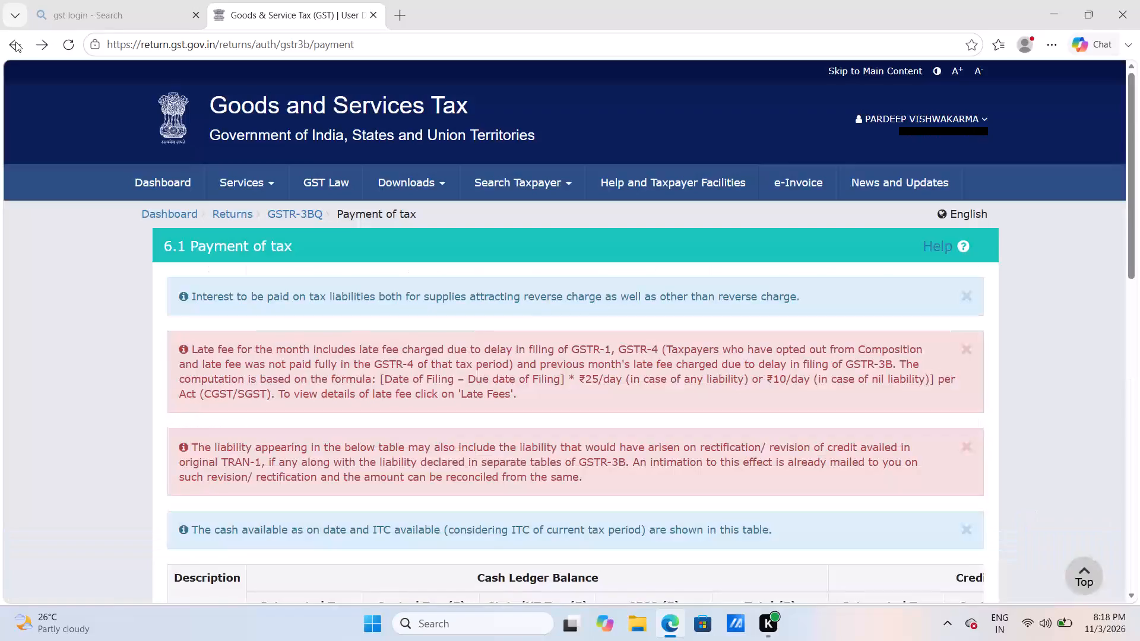
key("Down")
key("Down")
key("Down")
key("Down")
key("Down")
key("Down")
key("Down")
key("Down")
key("Down")
key("Down")
key("Down")
key("Down")
key("Down")
key("Down")
key("Down")
key("Down")
key("Down")
key("Down")
key("Down")
key("Down")
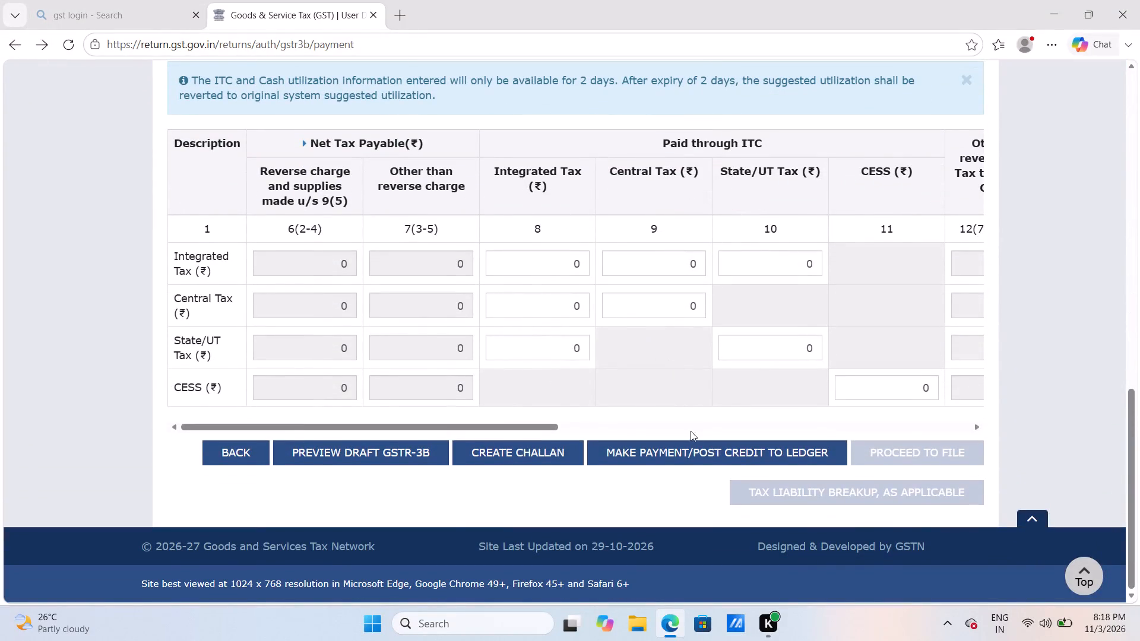
left_click(694, 455)
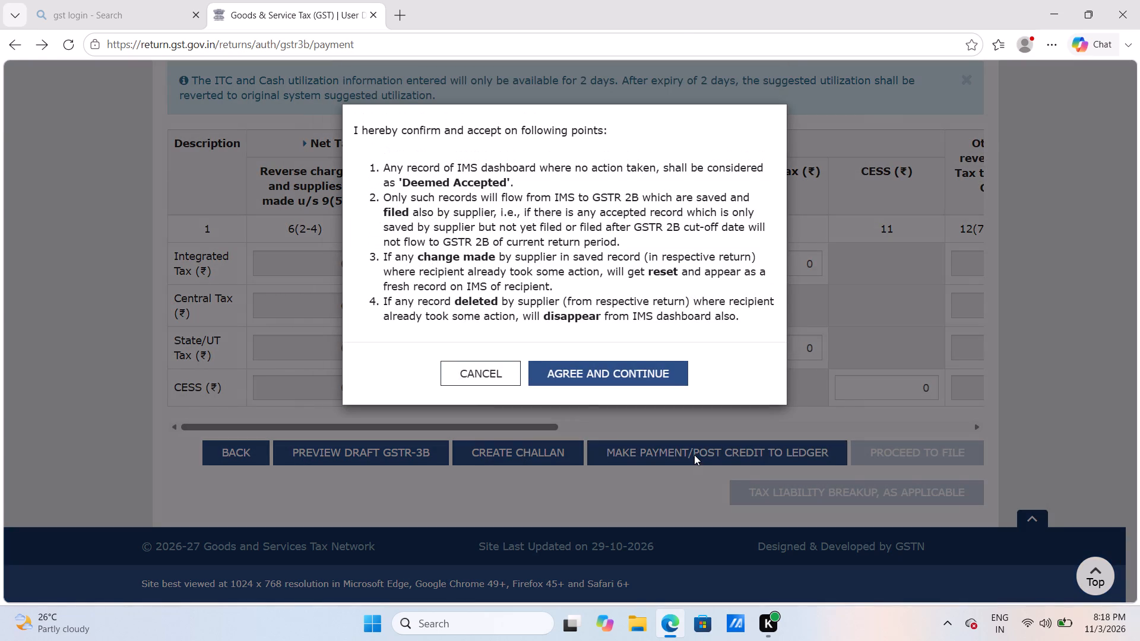
left_click(657, 366)
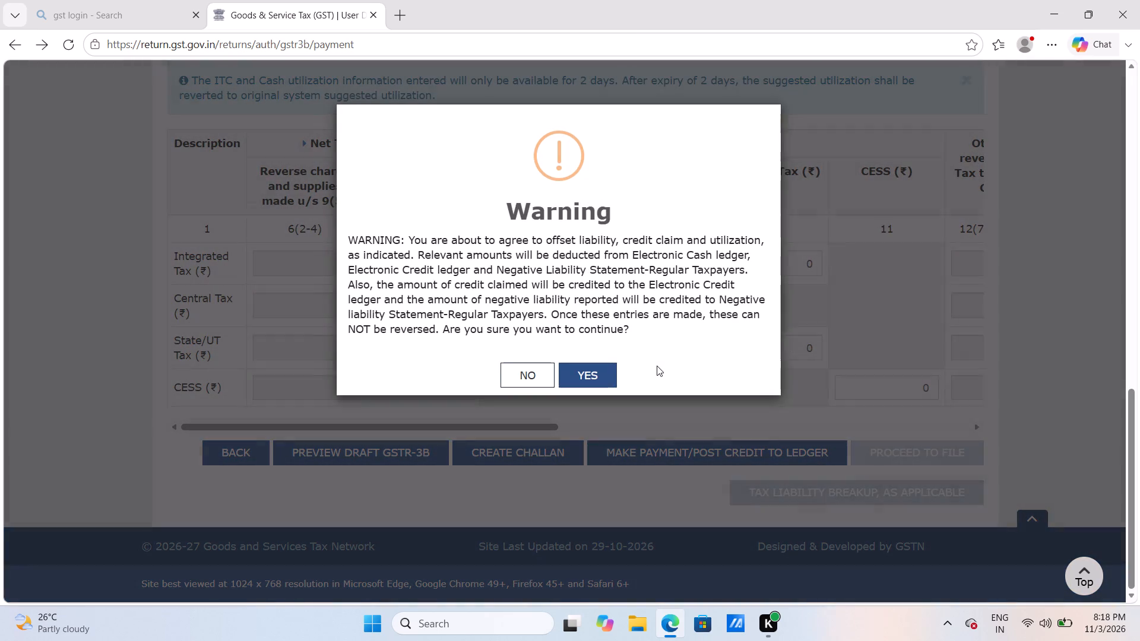
left_click(585, 372)
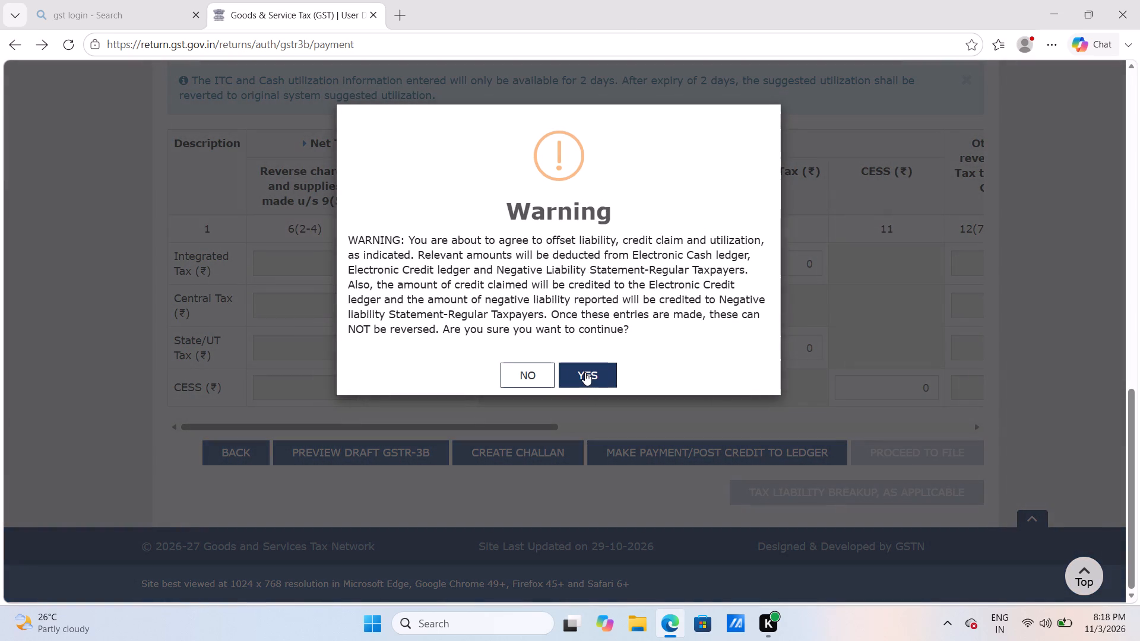
left_click(585, 372)
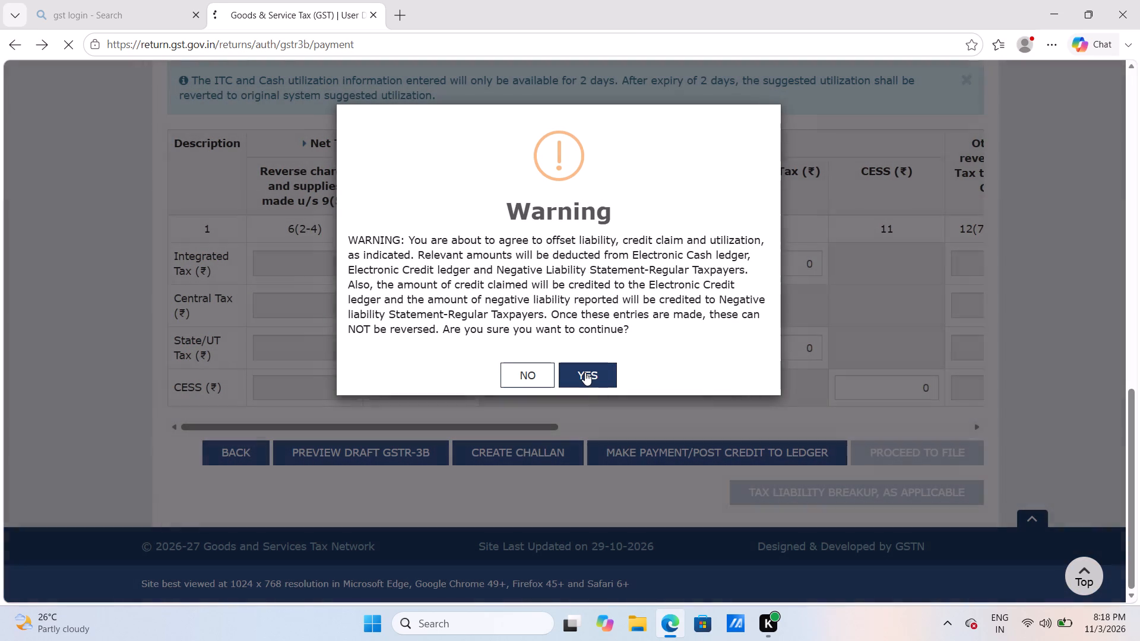
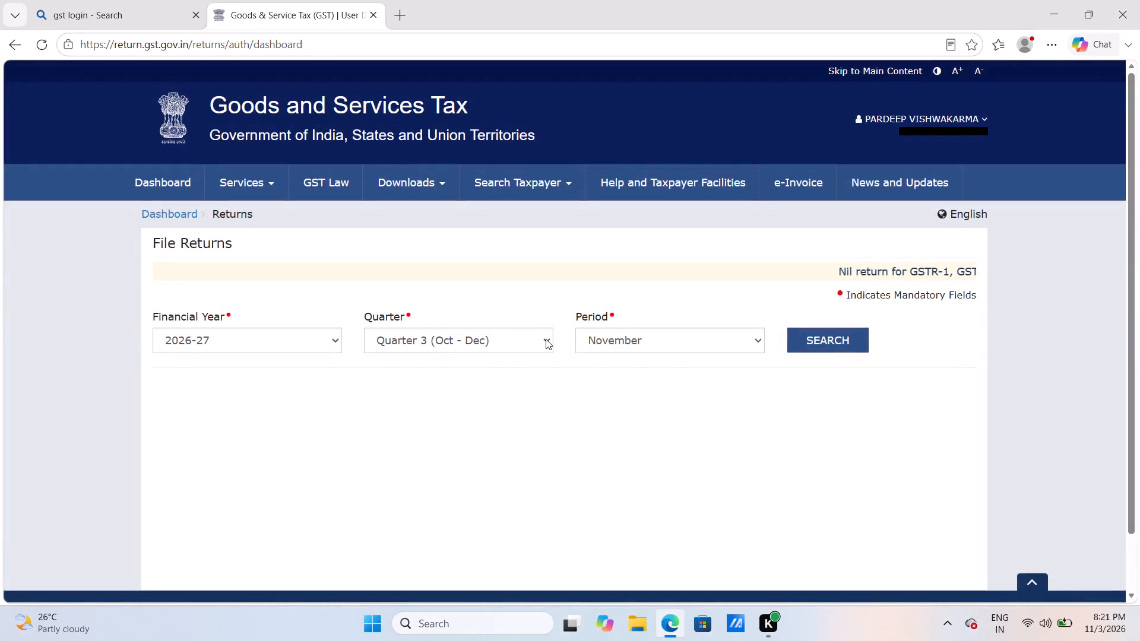
Search the returns for financial year 2026-27, Quarter 1 (Apr - Jun), period June.
left_click(546, 339)
left_click(474, 368)
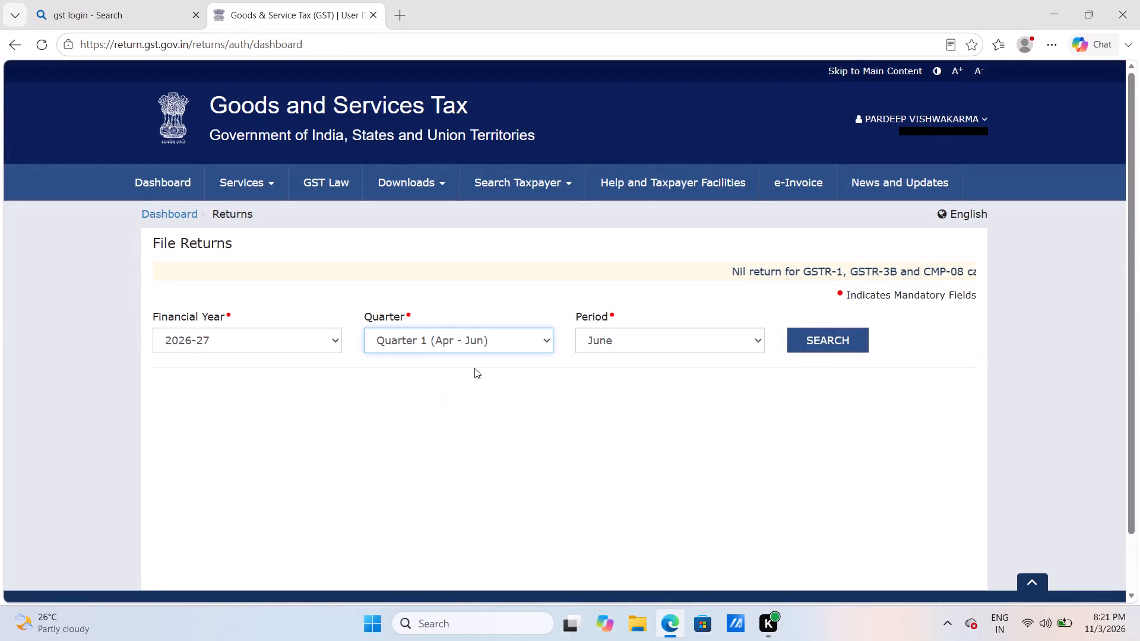
left_click(802, 347)
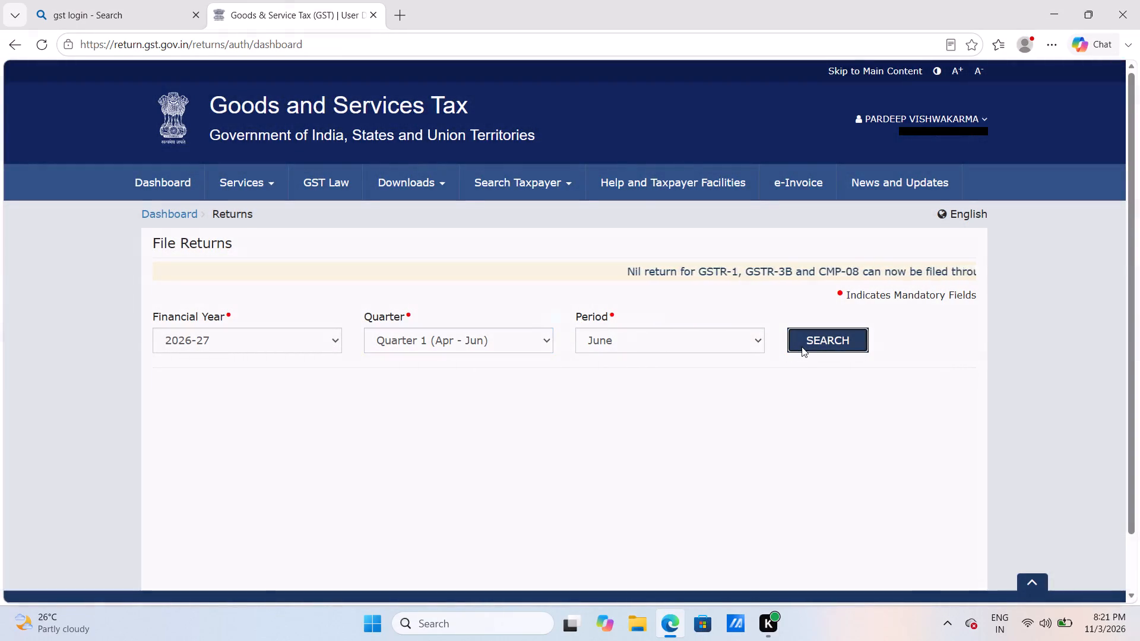
Open the quarterly GSTR-3B for online preparation and dismiss its system generated summary.
key("Down")
key("Down")
key("Down")
key("Down")
key("Down")
key("Down")
key("Down")
key("Down")
key("Down")
key("Down")
key("Down")
key("Down")
key("Down")
key("Down")
key("Down")
key("Down")
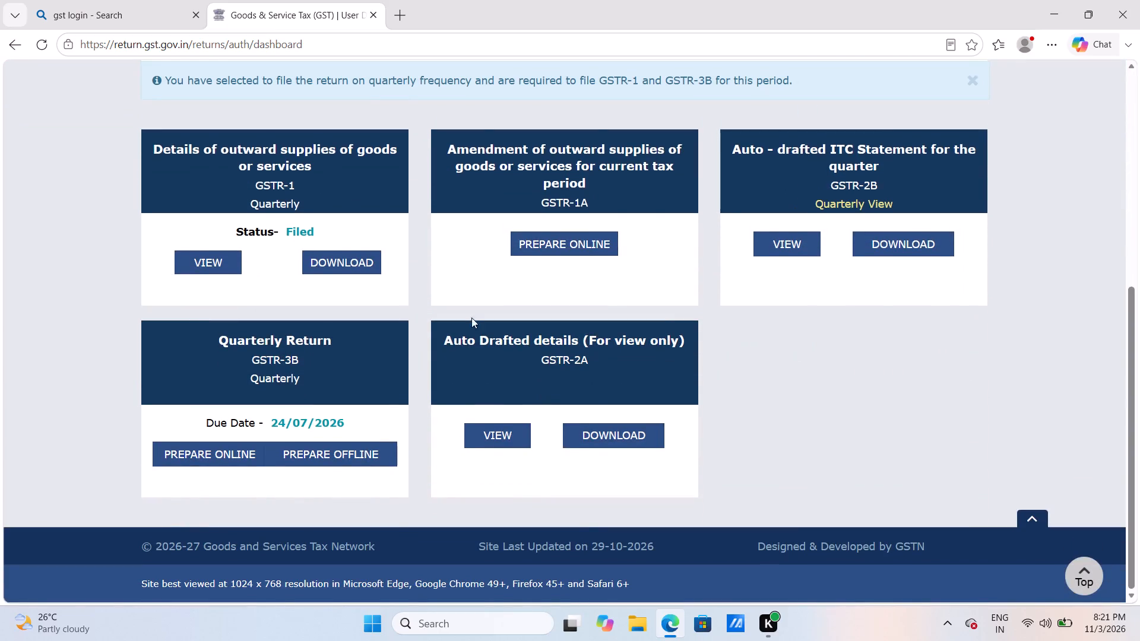
left_click(381, 364)
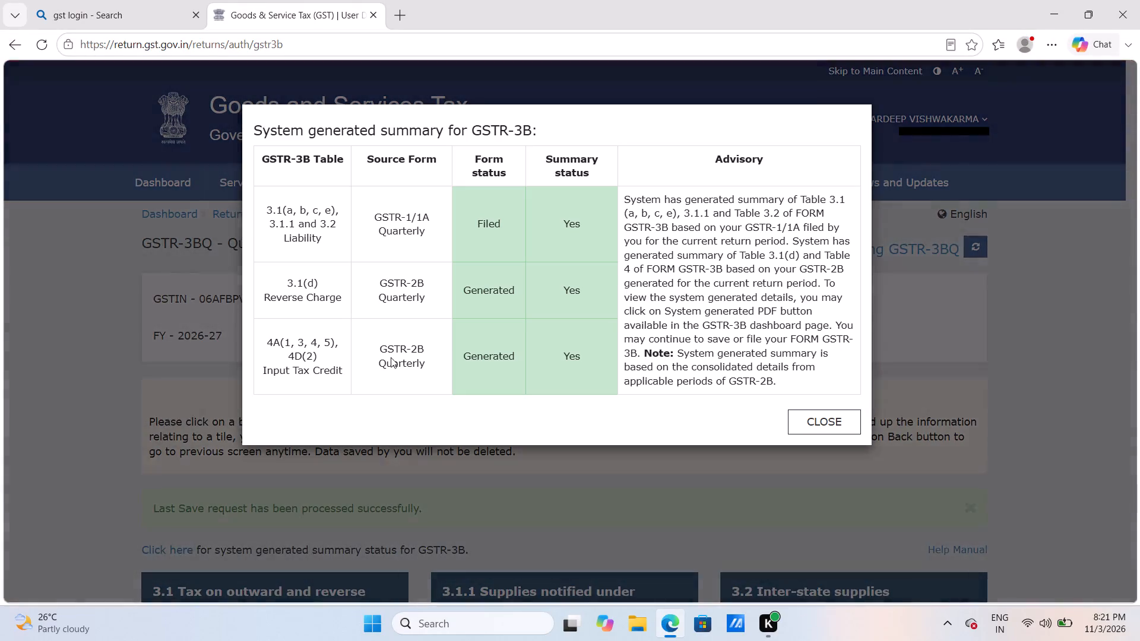
left_click(812, 414)
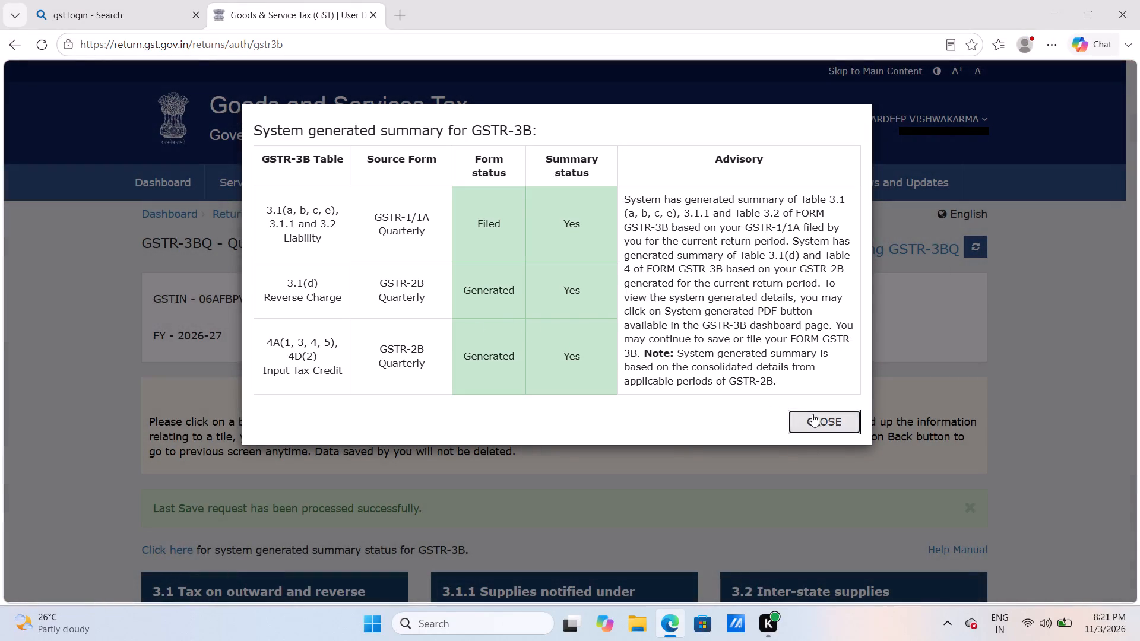
Save the April-June GSTR-3B form from its summary page.
key("Down")
key("Down")
key("Down")
key("Down")
key("Down")
key("Down")
key("Down")
key("Down")
key("Down")
key("Down")
key("Down")
key("Down")
key("Down")
key("Down")
key("Down")
key("Down")
key("Down")
key("Down")
key("Down")
key("Down")
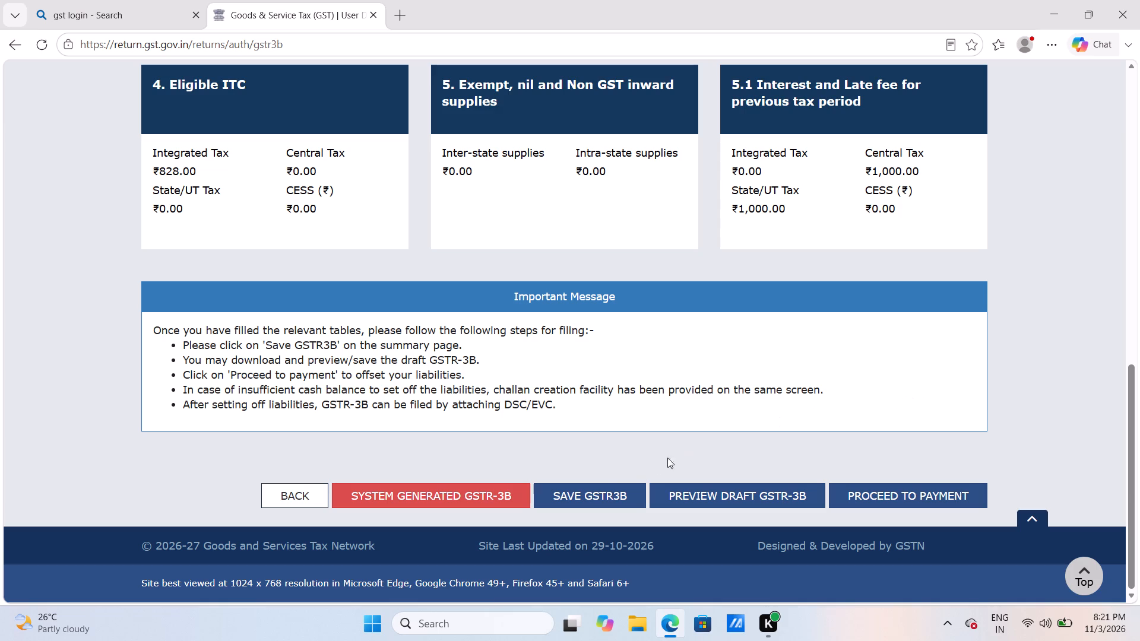
left_click(601, 493)
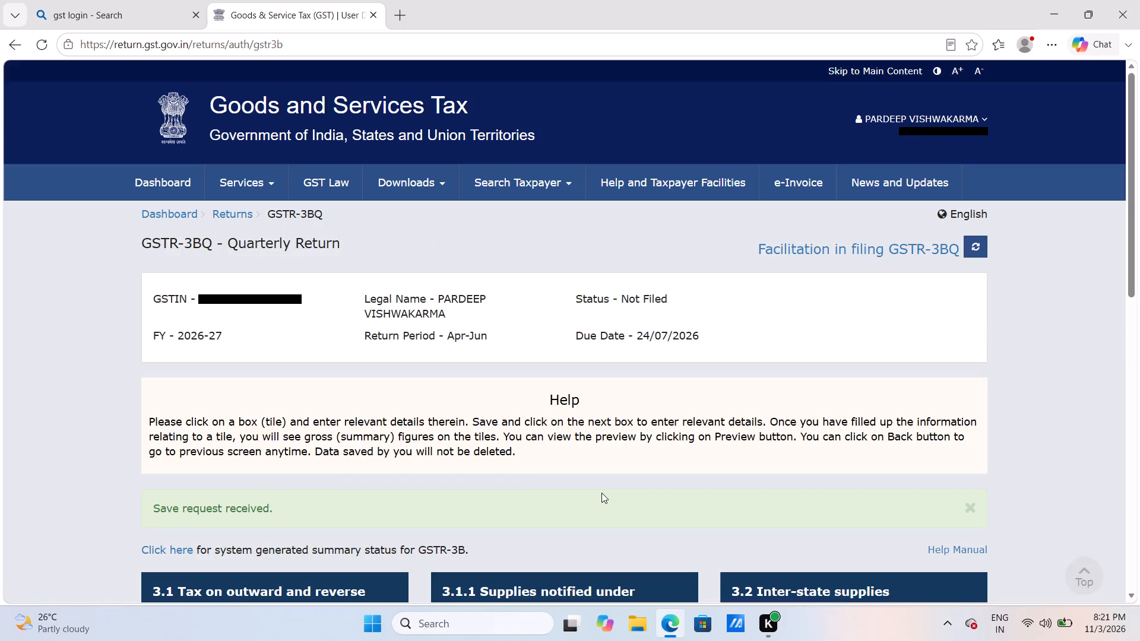
Save the GSTR-3B form once more from the summary page.
key("Down")
key("Down")
key("Down")
key("Down")
key("Down")
key("Down")
key("Down")
key("Down")
key("Down")
key("Down")
key("Down")
key("Down")
key("Down")
key("Down")
key("Down")
key("Down")
key("Down")
key("Down")
key("Down")
key("Down")
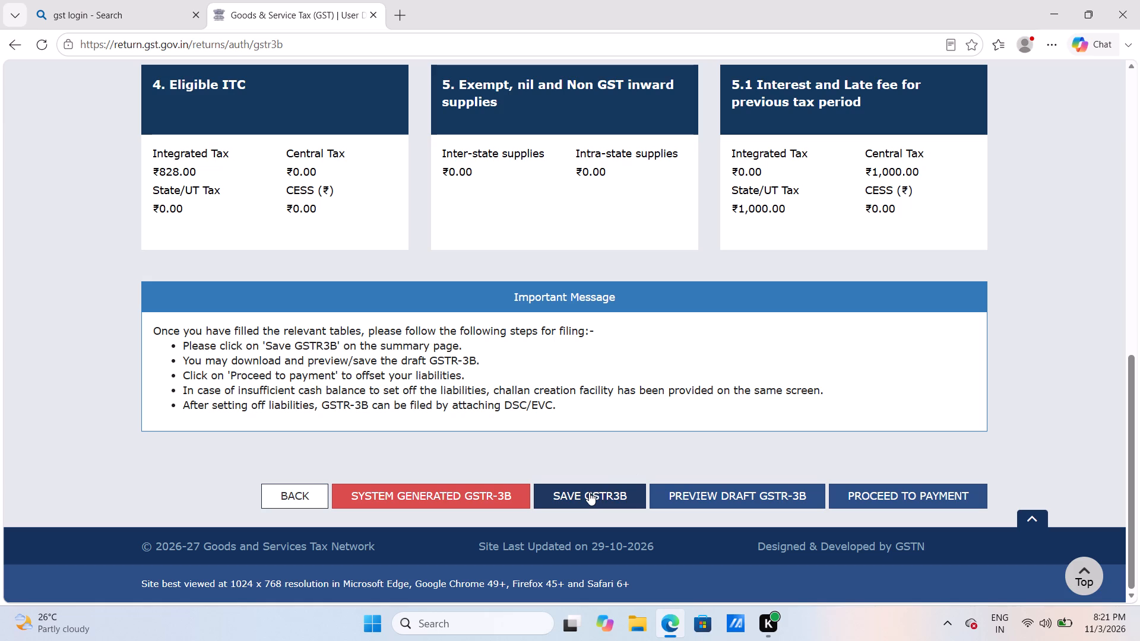
left_click(589, 492)
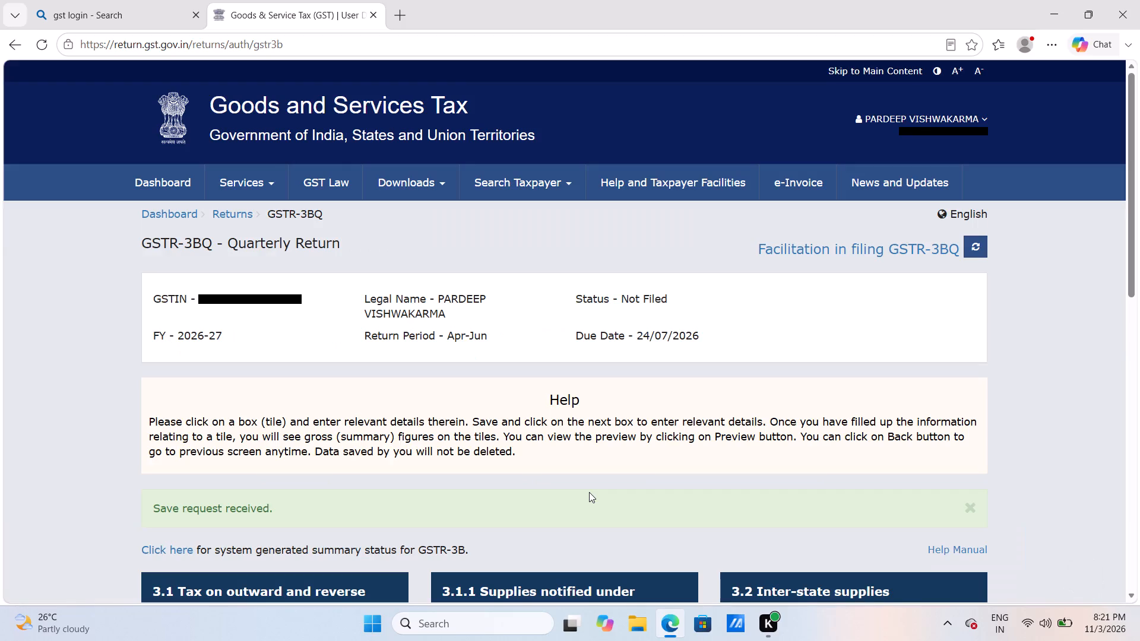
Proceed from the saved GSTR-3B summary to the payment of tax page.
key("Down")
key("Down")
key("Down")
key("Down")
key("Down")
key("Down")
key("Down")
key("Down")
key("Down")
key("Down")
key("Down")
key("Down")
key("Down")
key("Down")
key("Down")
key("Down")
key("Down")
key("Down")
key("Down")
key("Down")
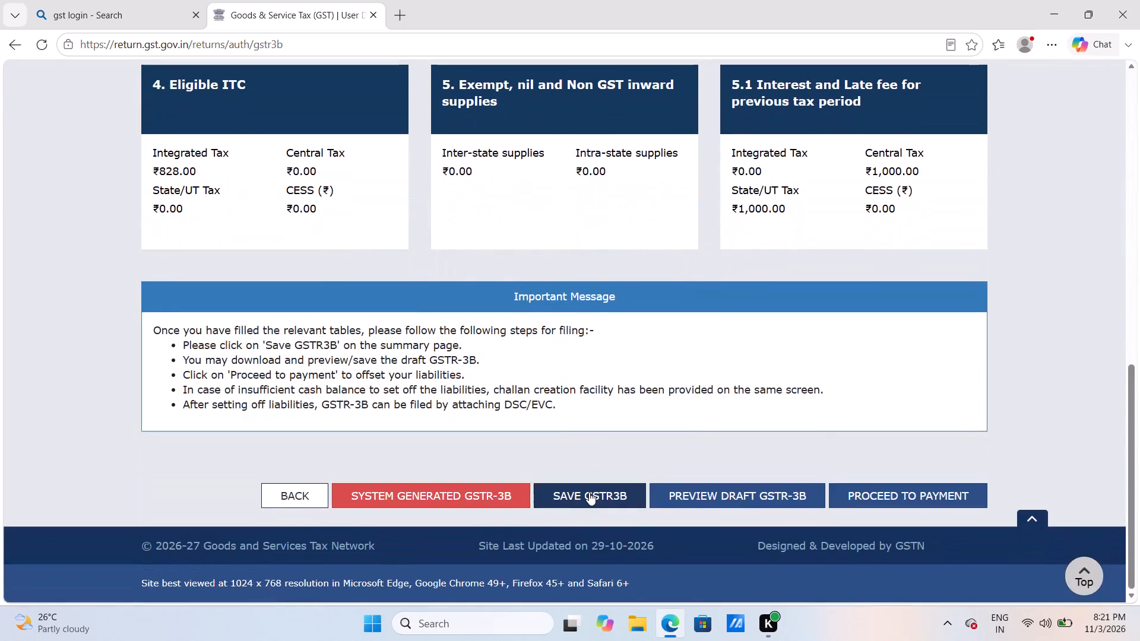
left_click(881, 494)
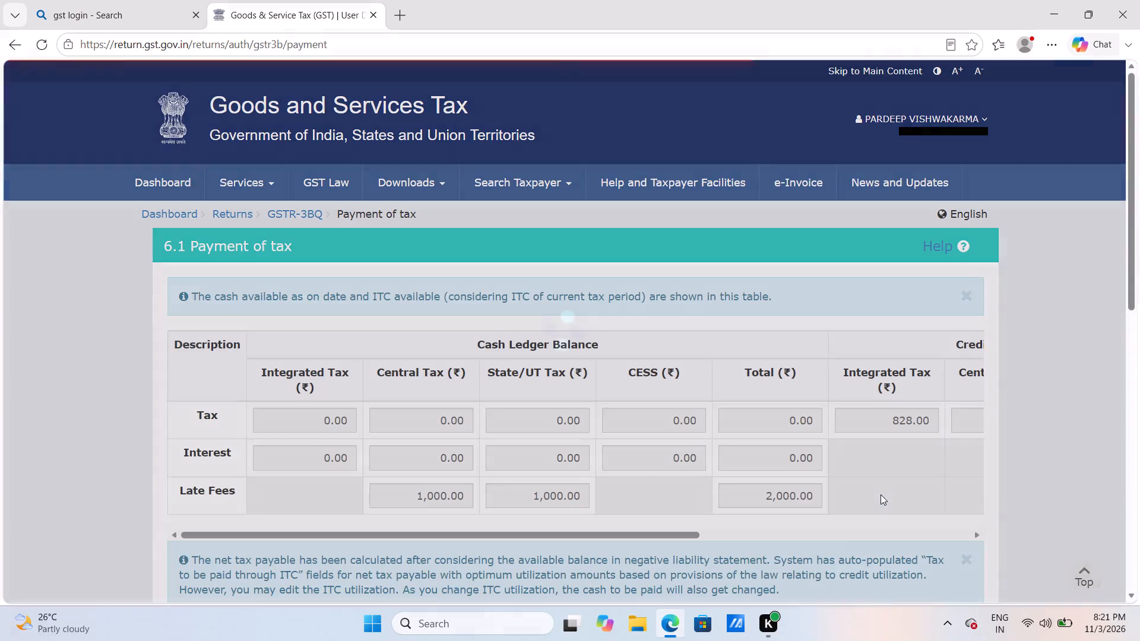
Make the payment and post credit to the ledger, agreeing to the IMS declaration and accepting the irreversible offset warning.
key("Down")
key("Down")
key("Down")
key("Down")
key("Down")
key("Down")
key("Down")
key("Down")
key("Down")
key("Down")
key("Down")
key("Down")
key("Down")
key("Down")
key("Down")
key("Down")
key("Down")
key("Down")
key("Down")
key("Down")
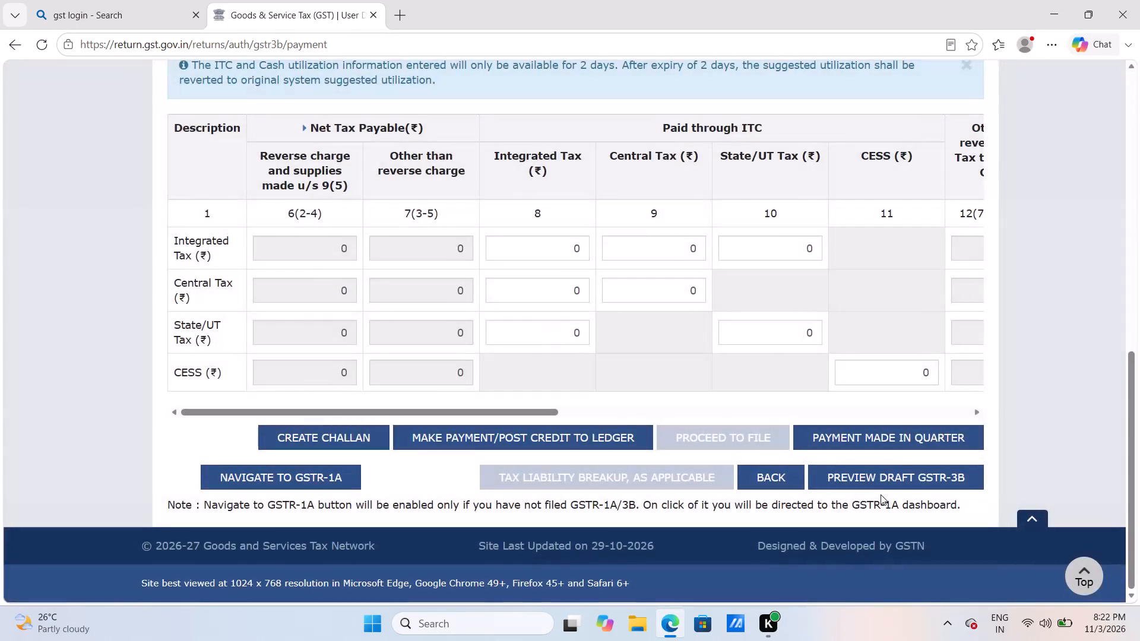
left_click(591, 437)
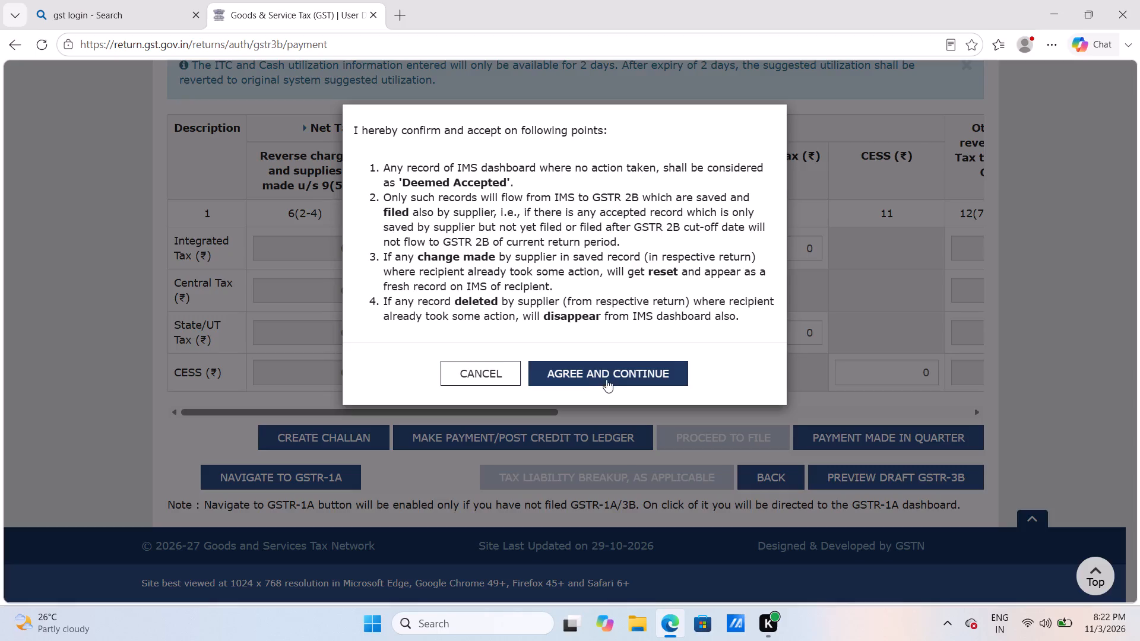
left_click(607, 373)
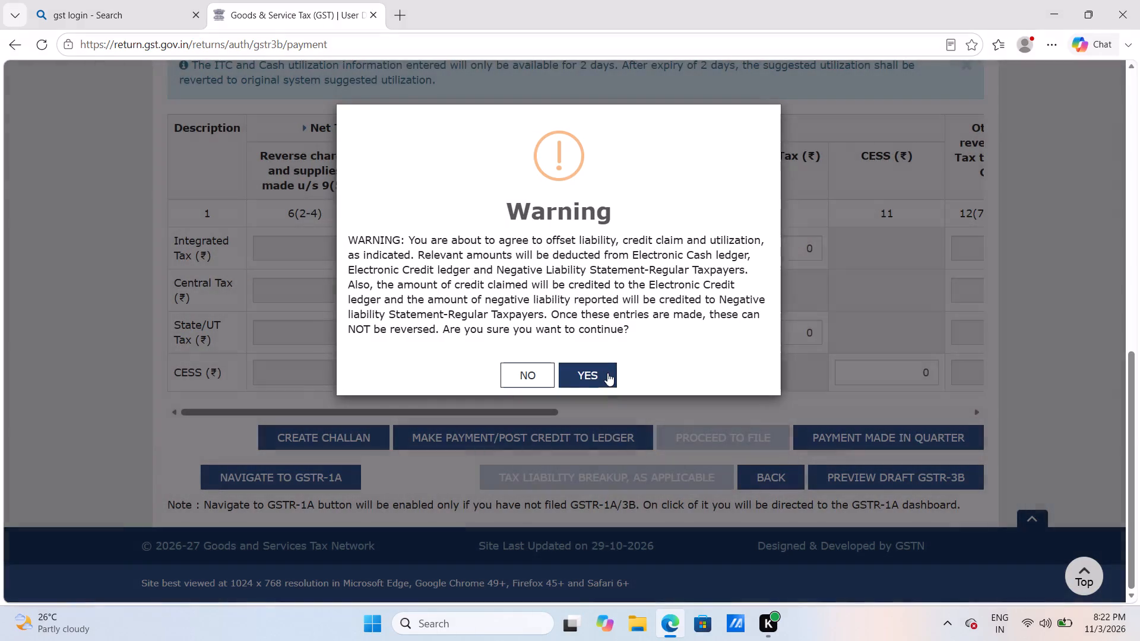
left_click(607, 373)
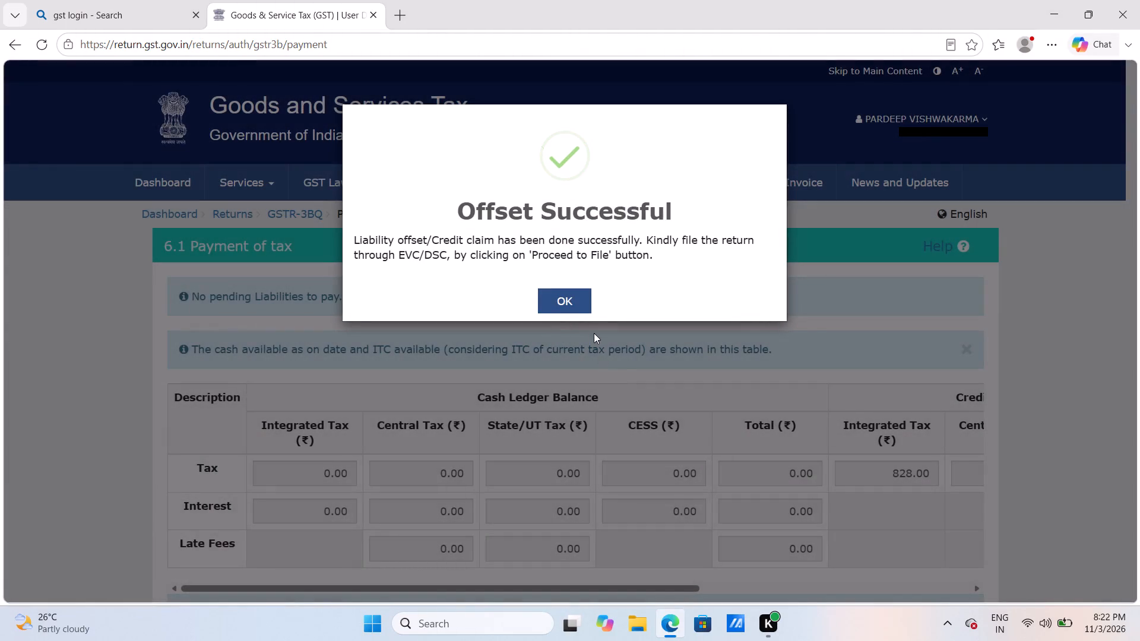
left_click(571, 298)
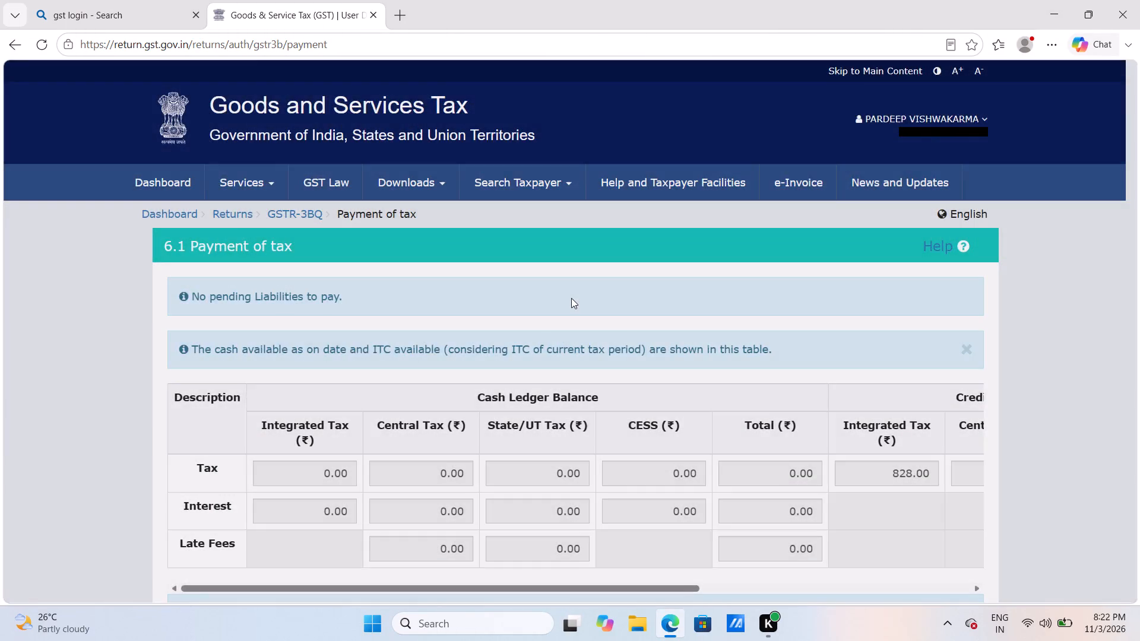
Proceed from the payment of tax page to the filing verification for GSTR-3B.
key("Down")
key("Down")
key("Down")
key("Down")
key("Down")
key("Down")
key("Down")
key("Down")
key("Down")
key("Down")
key("Down")
key("Down")
key("Down")
key("Down")
key("Down")
key("Down")
key("Down")
key("Down")
key("Down")
key("Down")
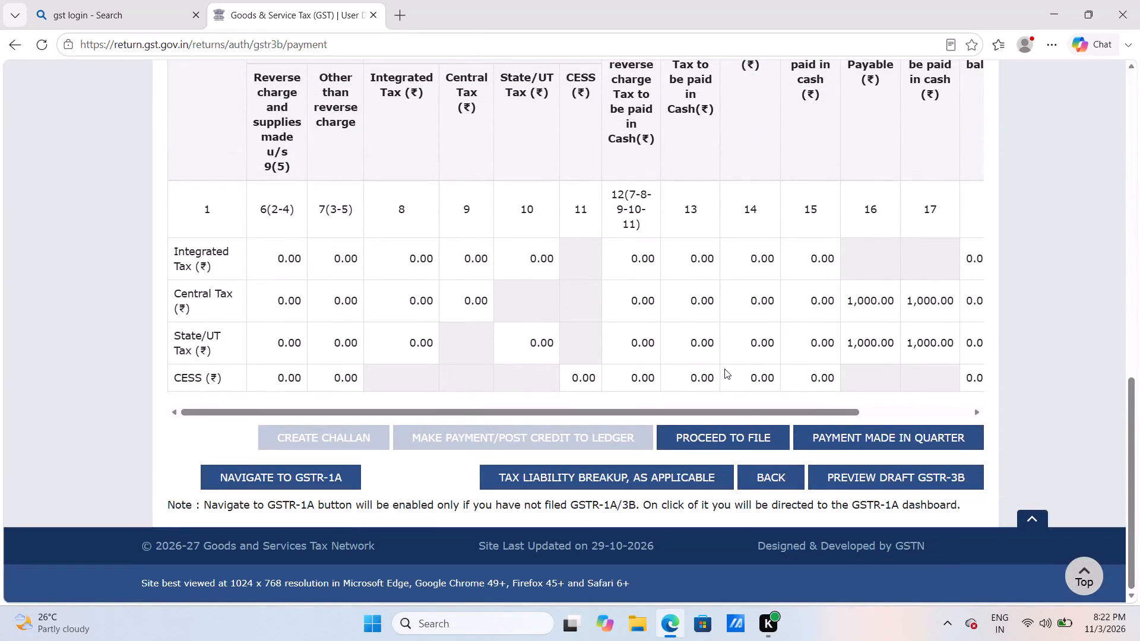
left_click(729, 436)
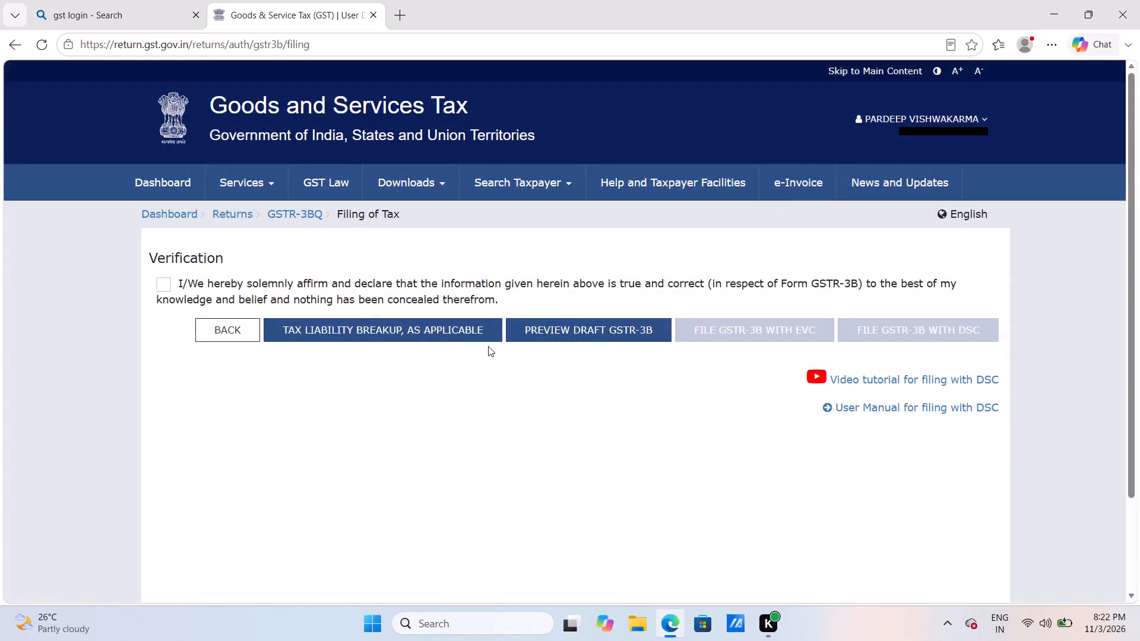
Affirm the GSTR-3B verification declaration and select the authorised signatory.
left_click(162, 282)
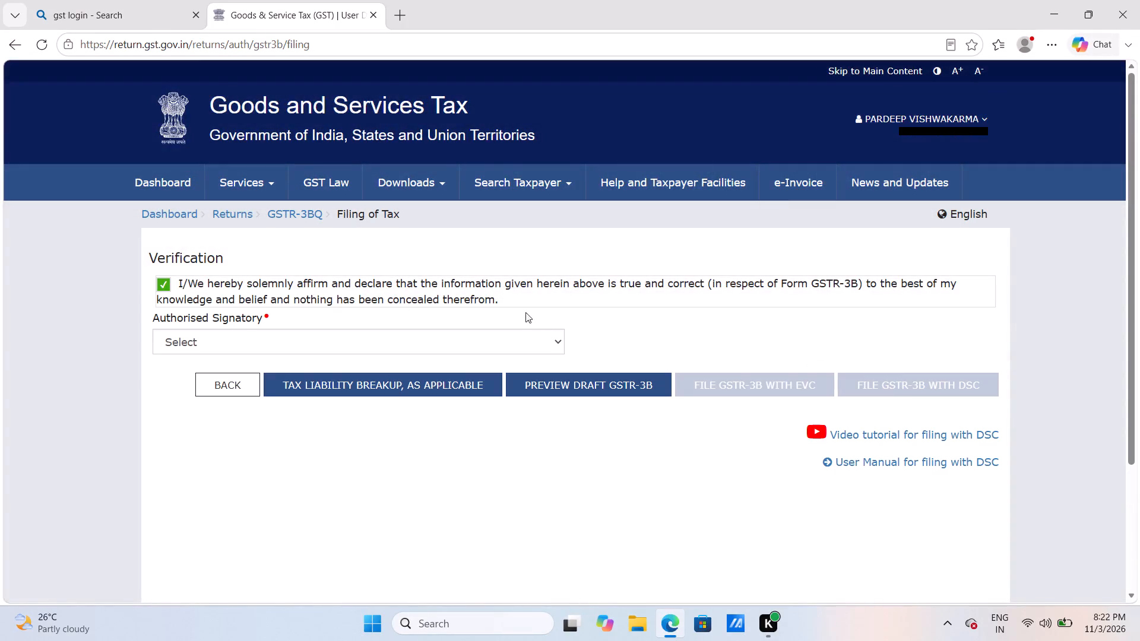
left_click(557, 342)
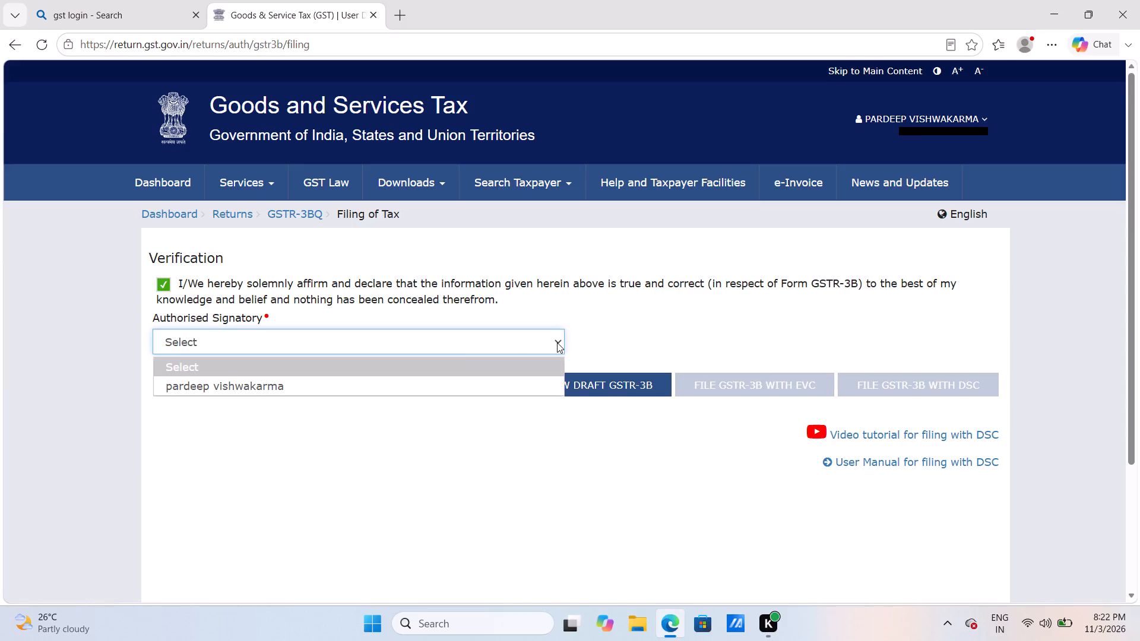
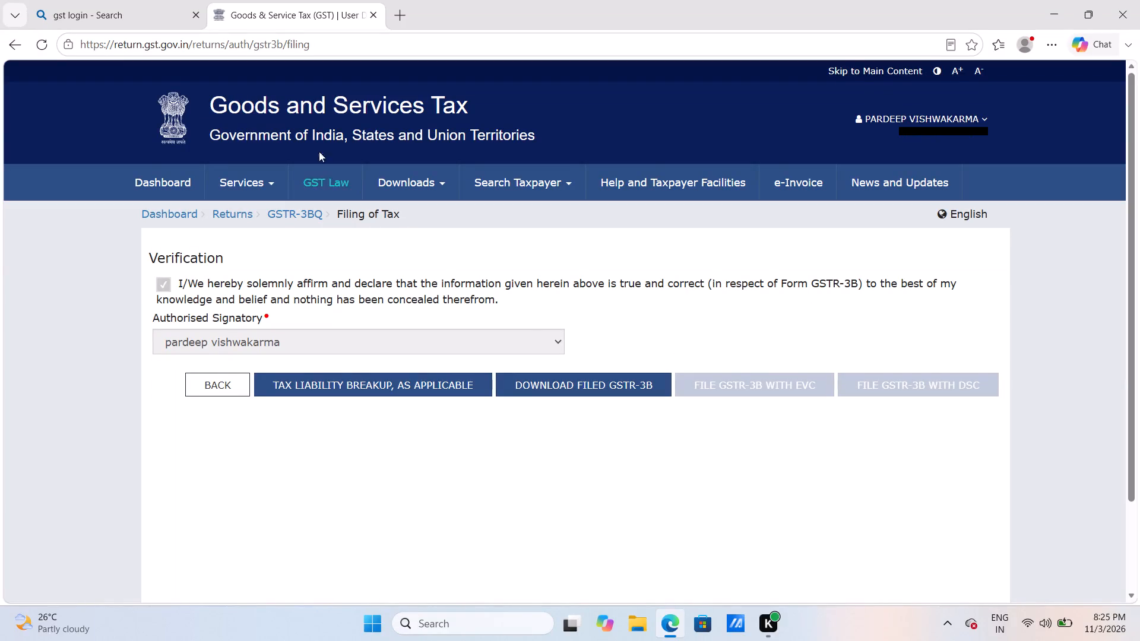
Go back to the filed GSTR-3B's Payment of tax page and review its ledger balances and tax payment table.
left_click(20, 46)
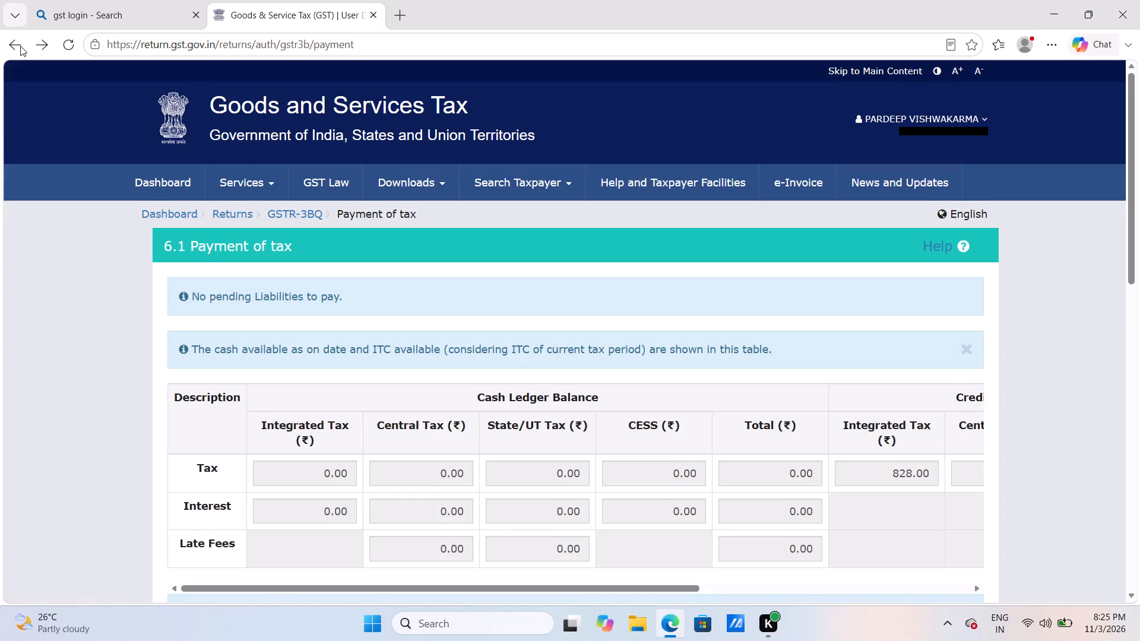
key("Down")
key("Down")
key("Down")
key("Down")
key("Down")
key("Down")
key("Down")
key("Down")
key("Down")
key("Down")
key("Down")
key("Down")
key("Down")
key("Down")
key("Down")
key("Down")
key("Down")
key("Down")
key("Down")
key("Down")
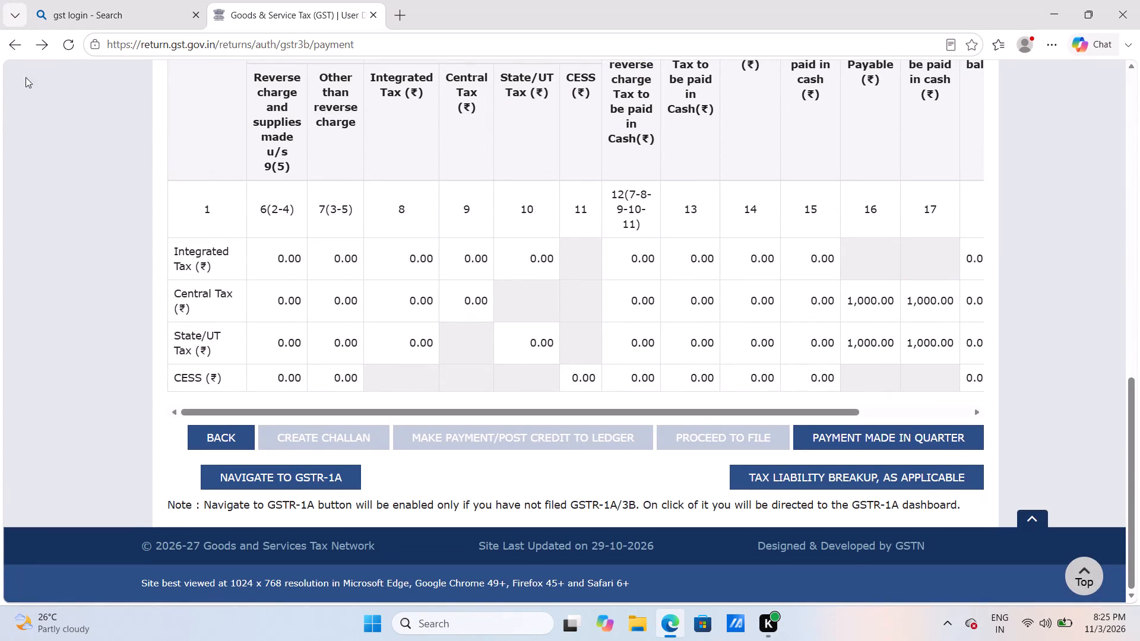
Return to the File Returns page and search the returns for 2026-27, Quarter 2 (Jul - Sep), period September.
left_click(20, 43)
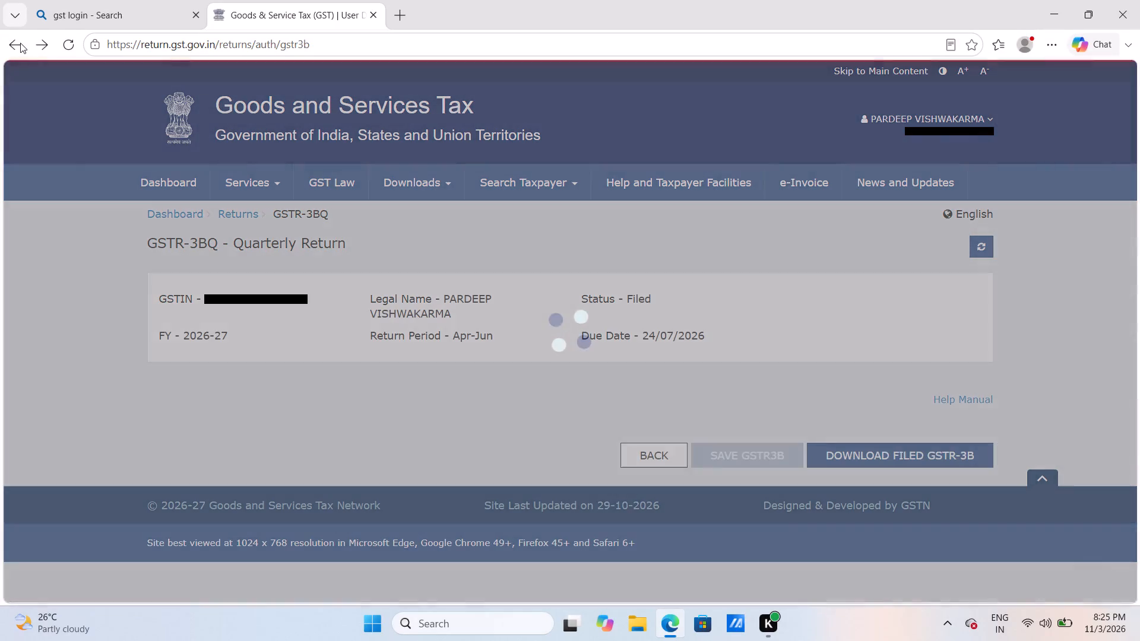
left_click(20, 43)
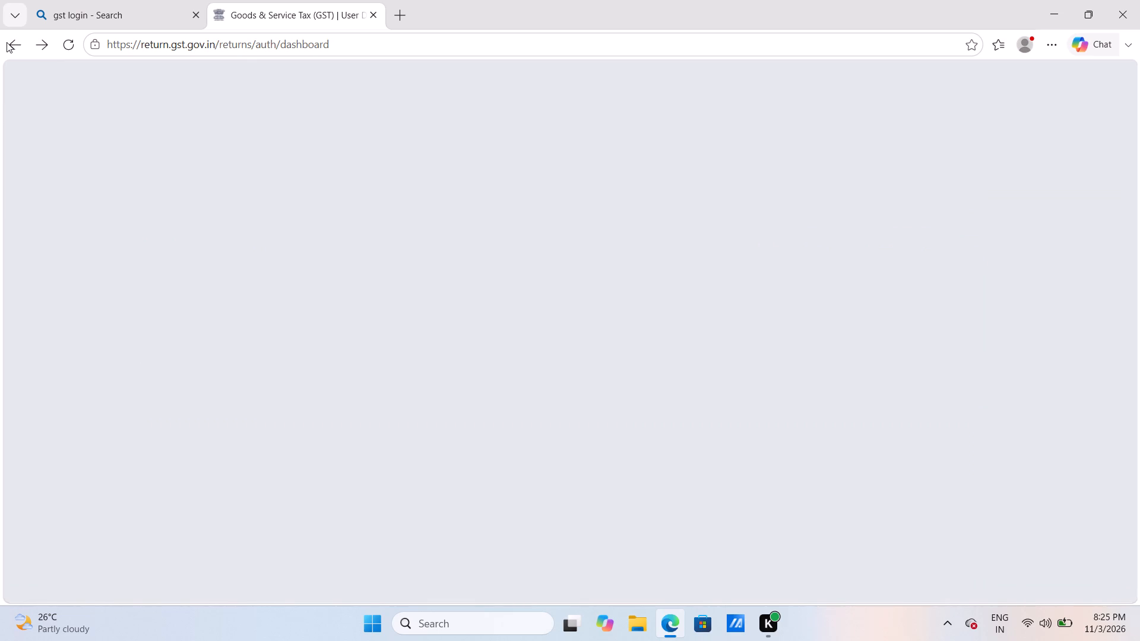
left_click(14, 42)
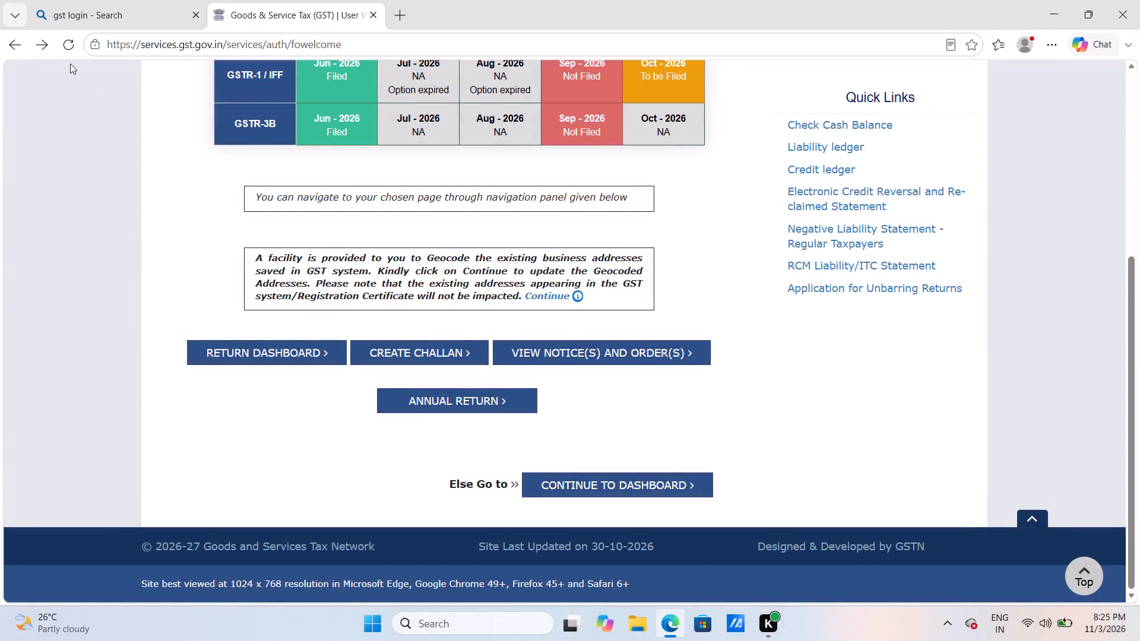
left_click(239, 352)
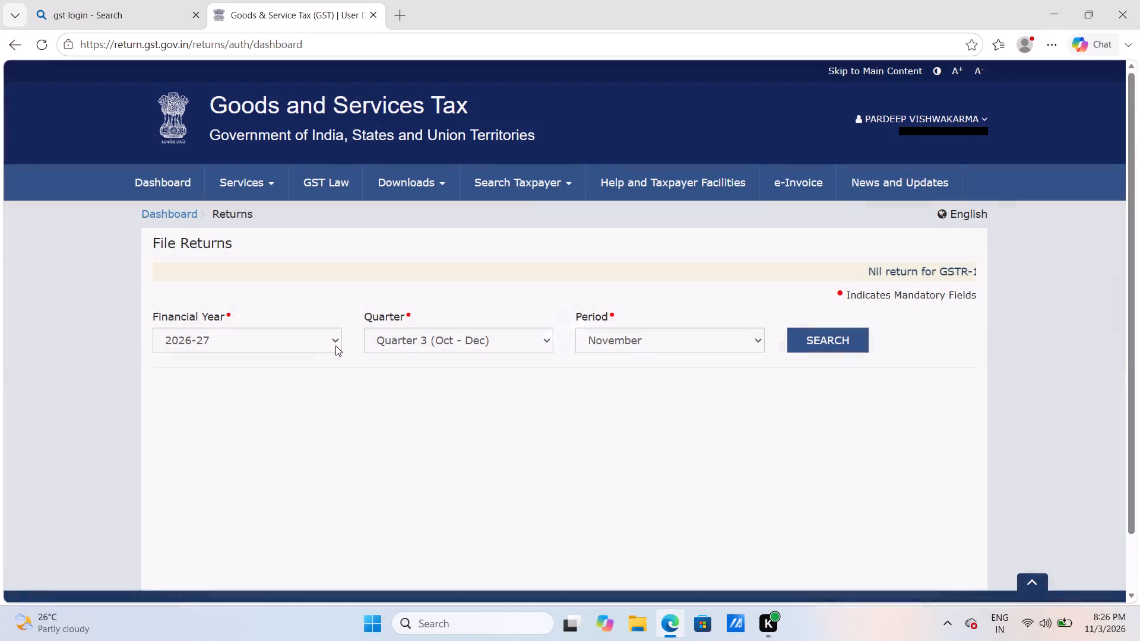
left_click(547, 336)
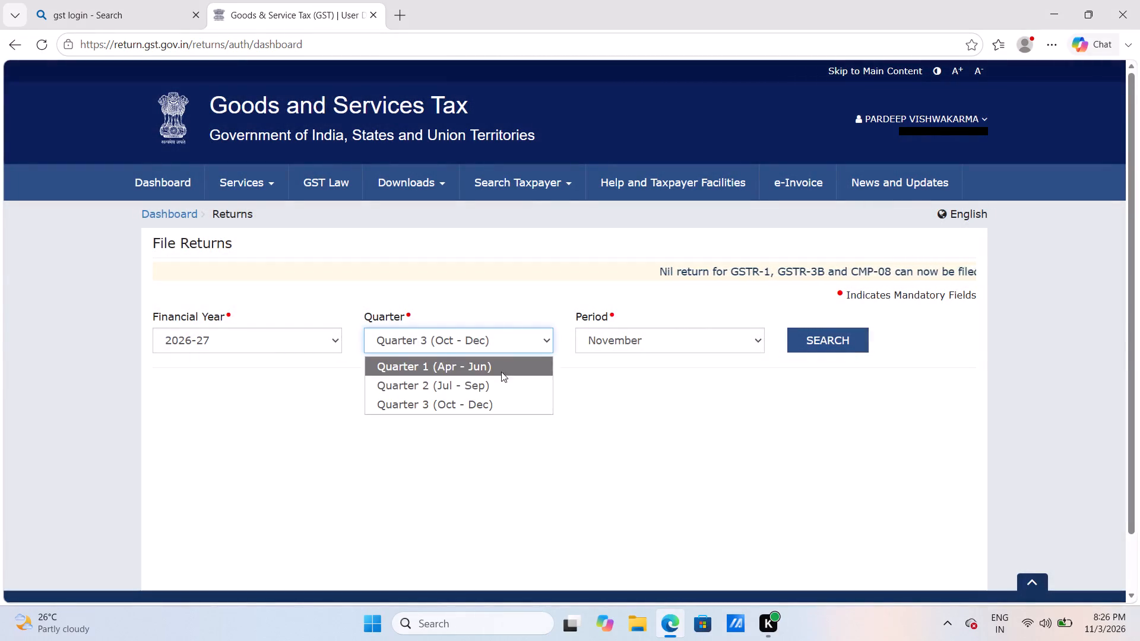
left_click(501, 376)
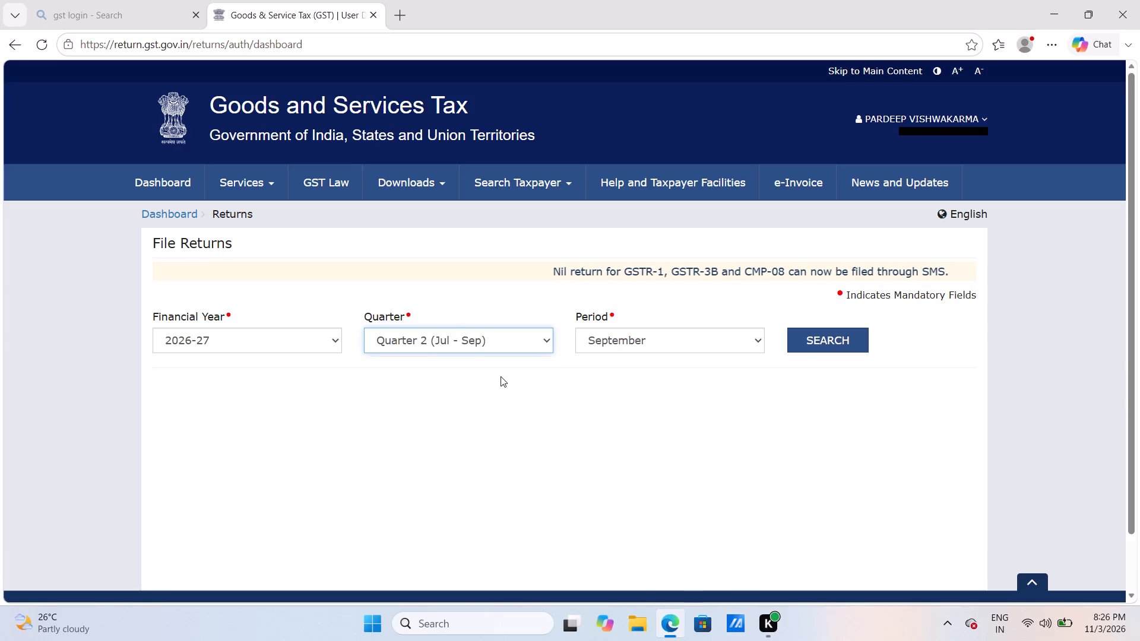
left_click(817, 345)
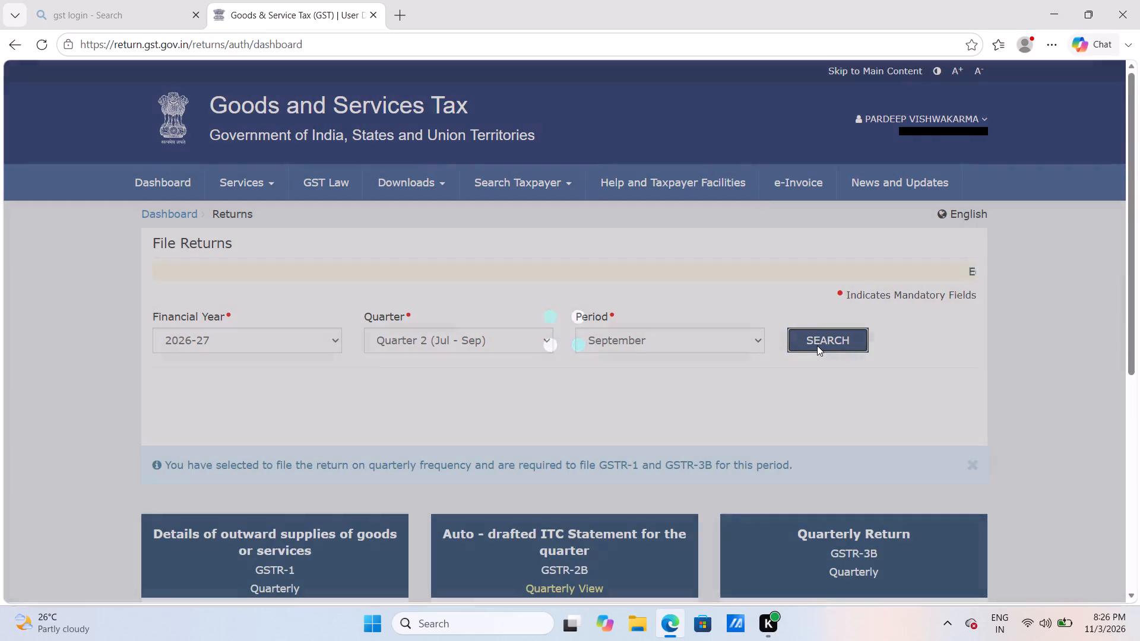
Open the quarterly GSTR-1 for outward supplies of goods or services for the July-September quarter.
key("Down")
key("Down")
key("Down")
key("Down")
key("Down")
key("Down")
key("Down")
key("Down")
key("Down")
key("Down")
key("Down")
key("Down")
key("Down")
key("Down")
key("Down")
key("Down")
key("Down")
key("Down")
key("Down")
key("Down")
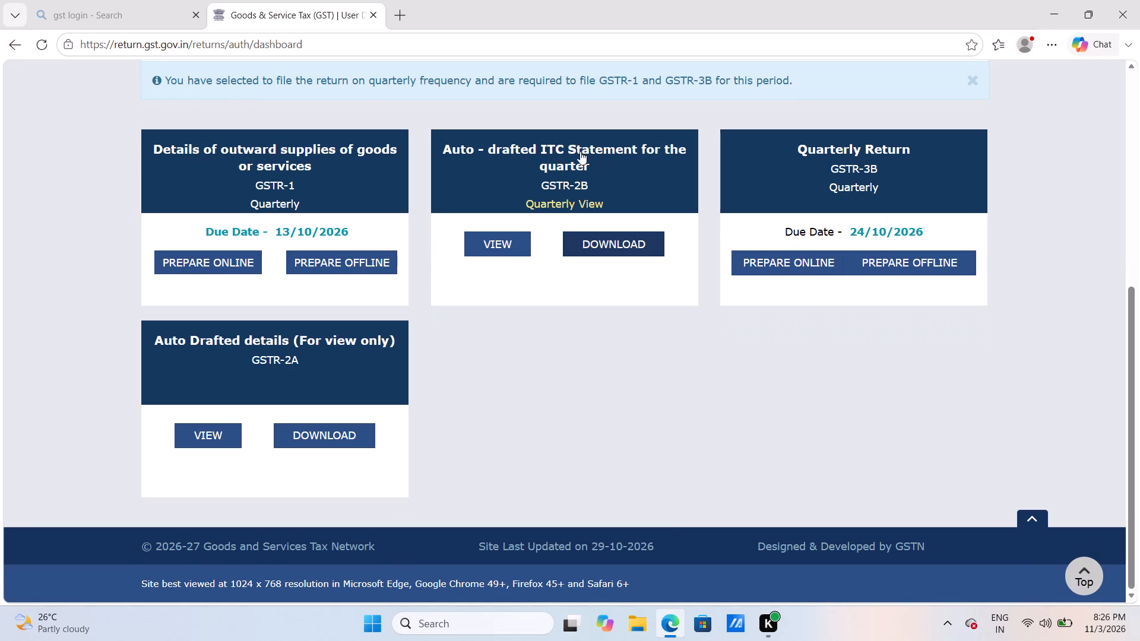
left_click(306, 169)
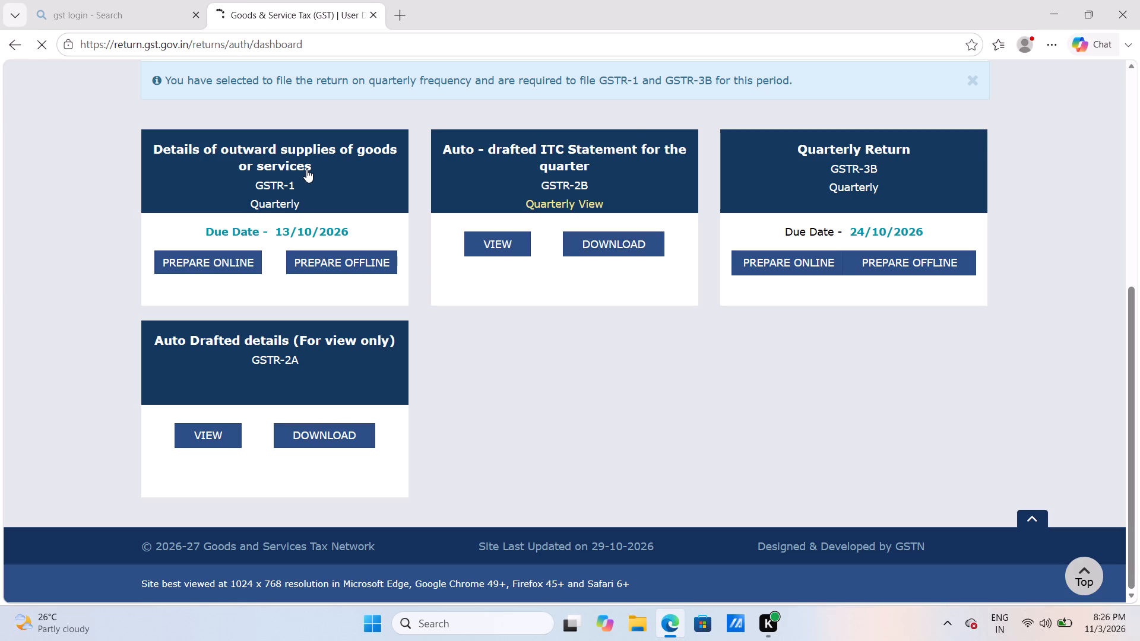
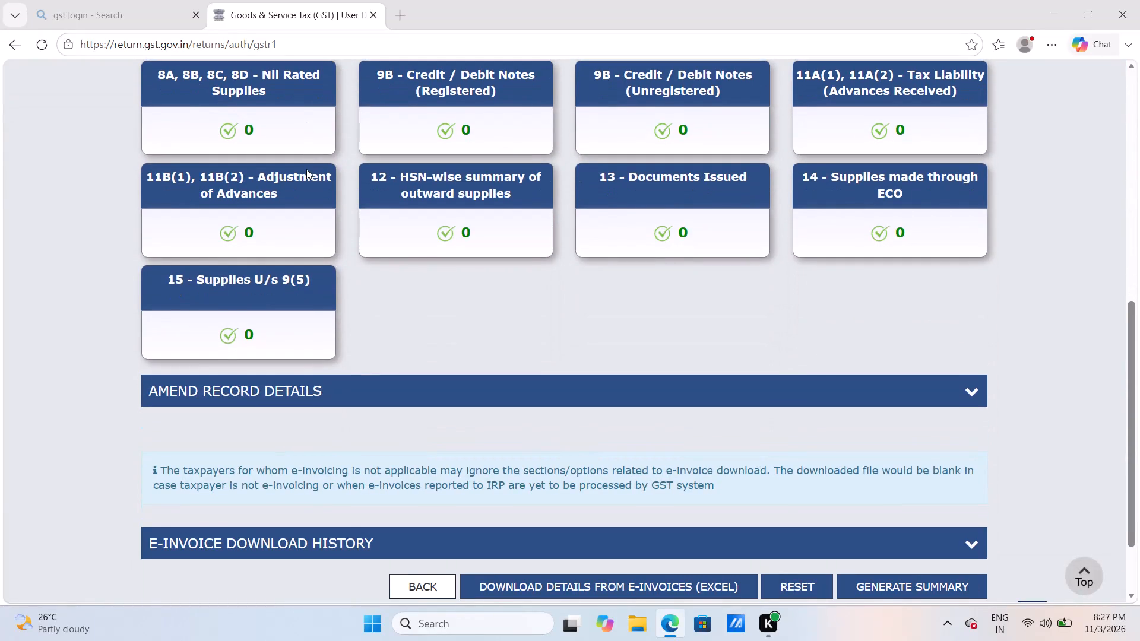
Examine the record detail tiles and remaining sections of the July-September GSTR-1 page, including the filing details above them.
key("Down")
key("Down")
key("Down")
key("Down")
key("Down")
key("Down")
key("Down")
key("Down")
key("Down")
key("Down")
key("Down")
key("Down")
key("Down")
key("Down")
key("Down")
key("Down")
key("Down")
key("Down")
key("Down")
key("Down")
key("Up")
key("Up")
key("Up")
key("Up")
key("Up")
key("Up")
key("Up")
key("Up")
key("Up")
key("Up")
key("Up")
key("Up")
key("Up")
key("Up")
key("Up")
key("Up")
key("Up")
key("Up")
key("Up")
key("Up")
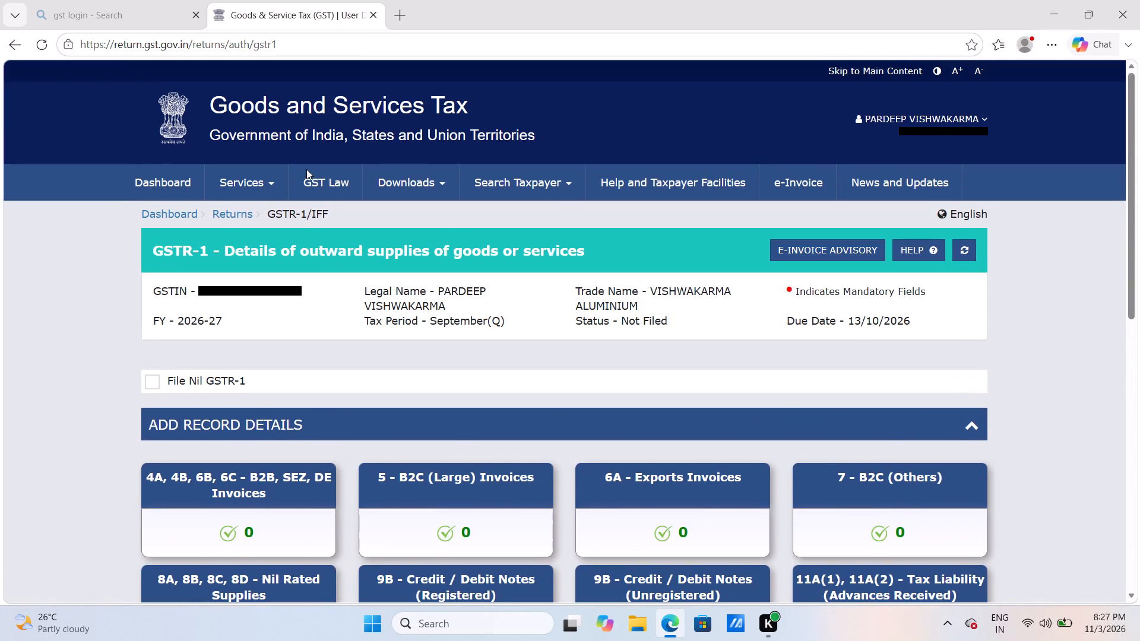
Mark the July-September quarterly GSTR-1 as a nil return and proceed to file the statement.
left_click(151, 380)
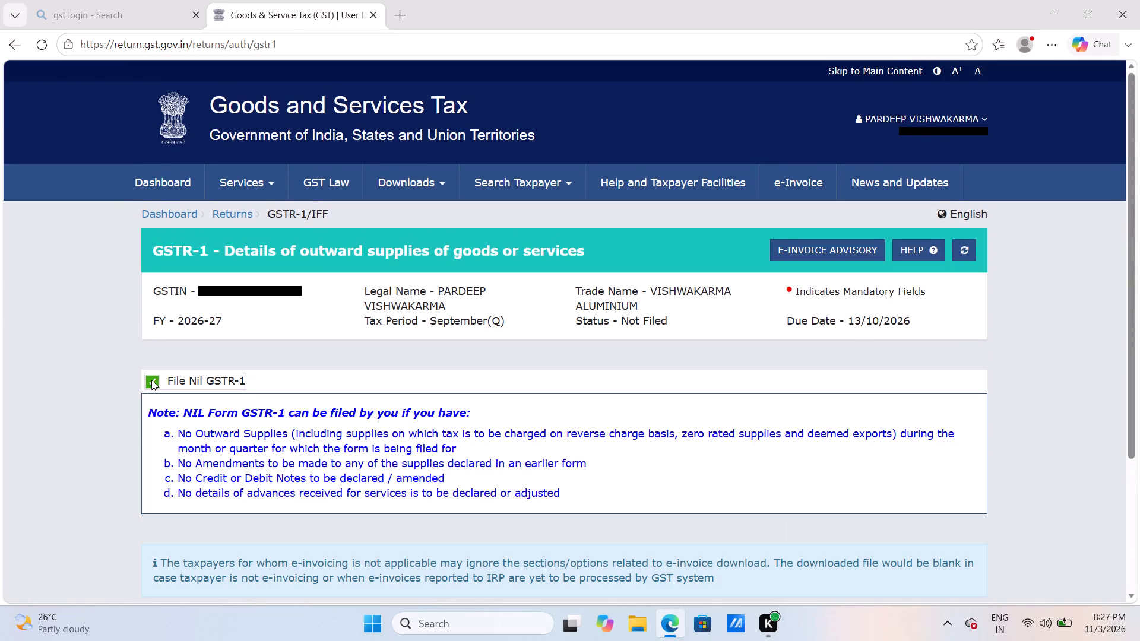
key("Down")
key("Down")
key("Down")
key("Down")
key("Down")
key("Down")
key("Down")
key("Down")
key("Down")
key("Down")
key("Down")
key("Down")
key("Down")
key("Down")
key("Down")
key("Down")
key("Down")
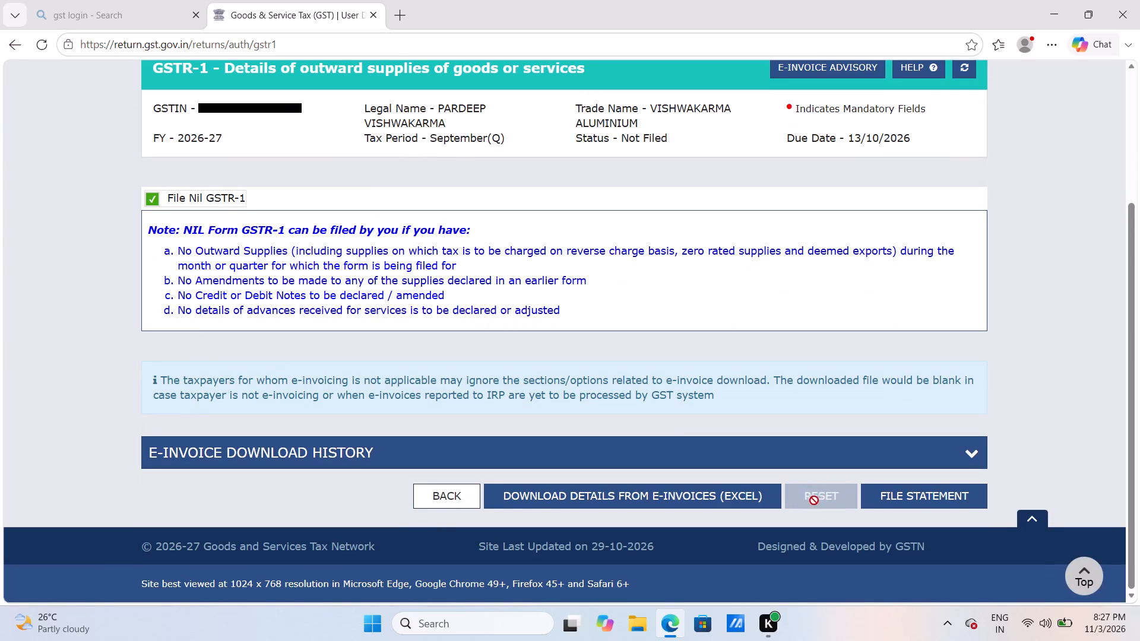
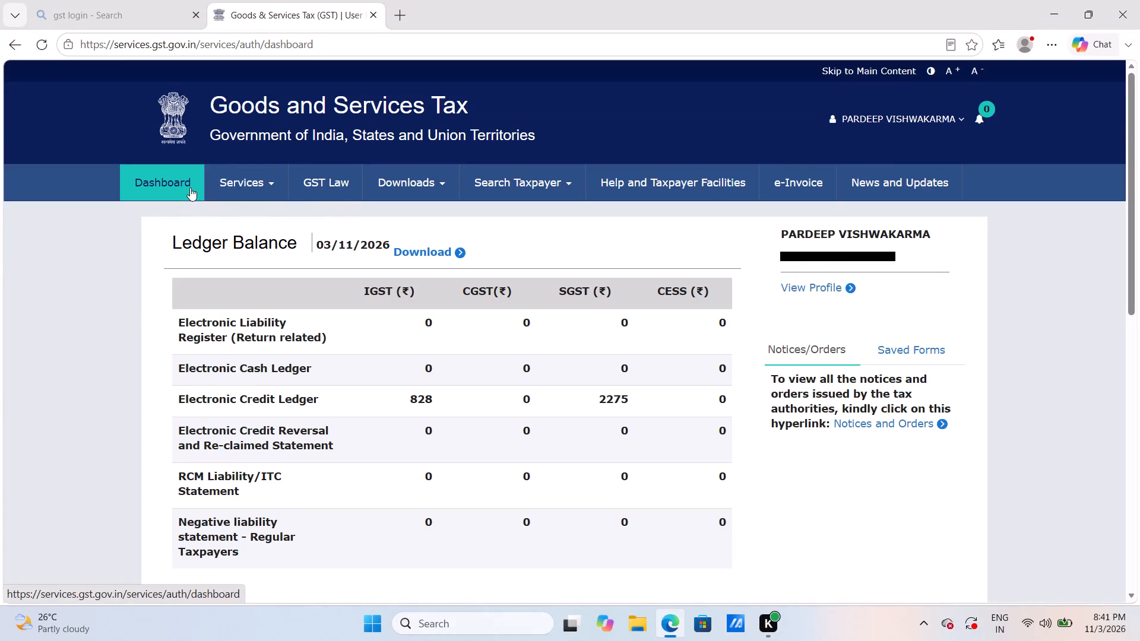
From the returns dashboard, search the returns for financial year 2026-27, Quarter 2 (Jul - Sep), period September.
left_click(263, 191)
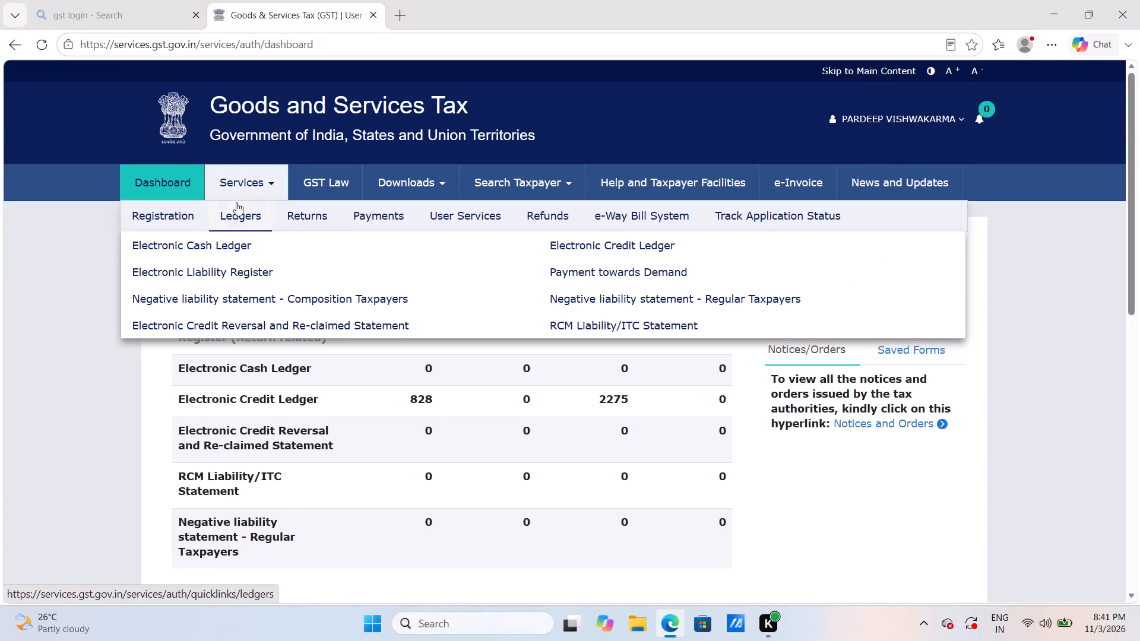
left_click(291, 214)
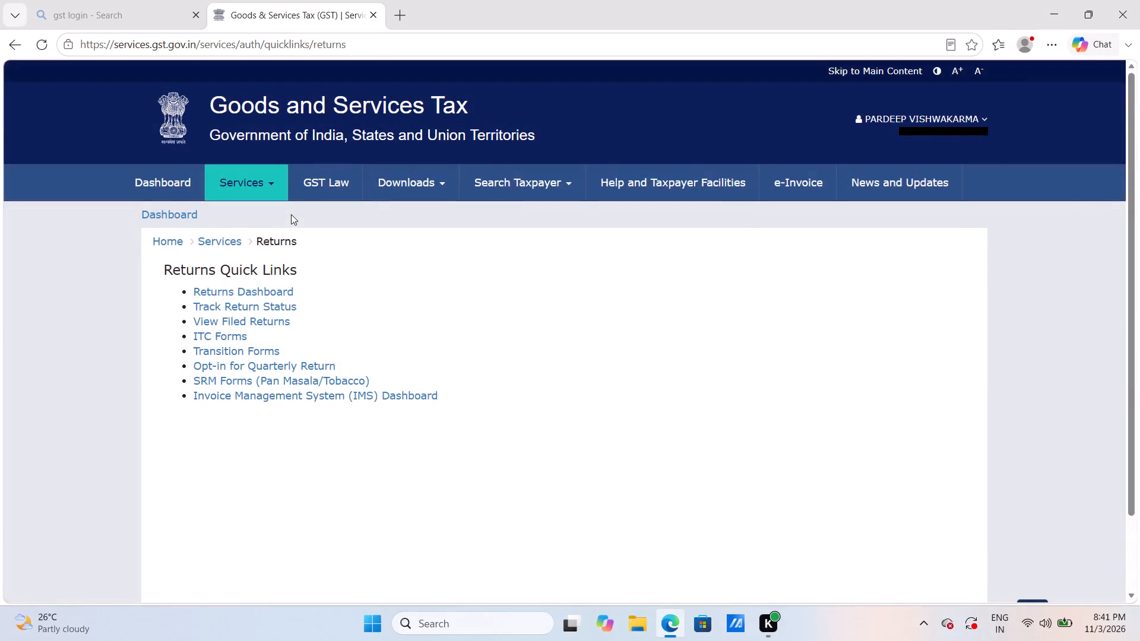
left_click(262, 292)
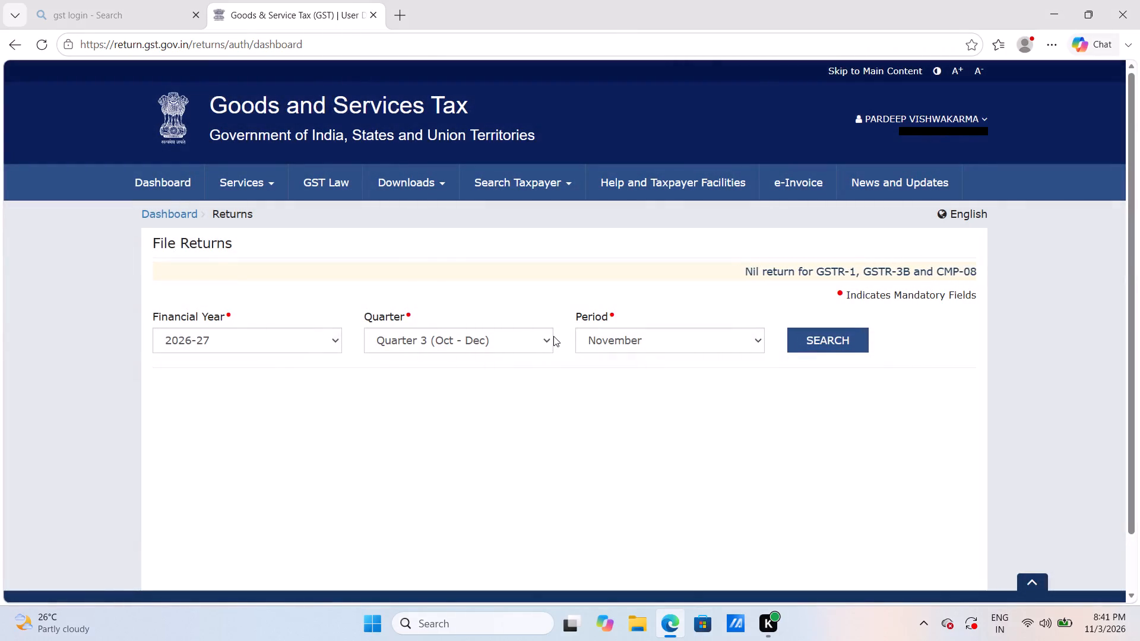
left_click(553, 336)
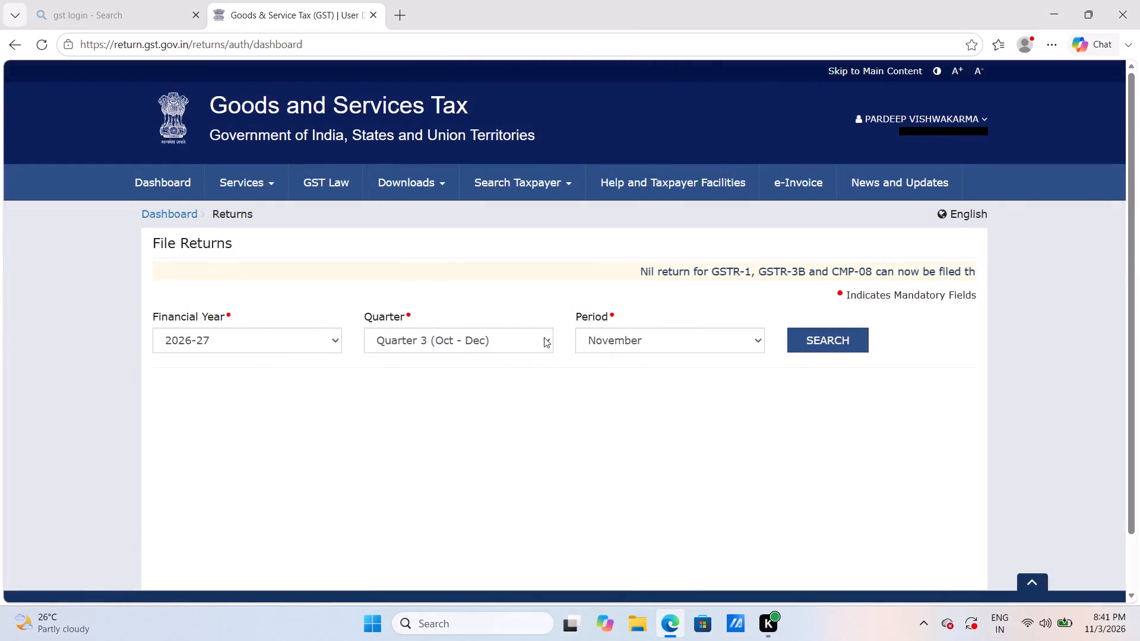
left_click(544, 337)
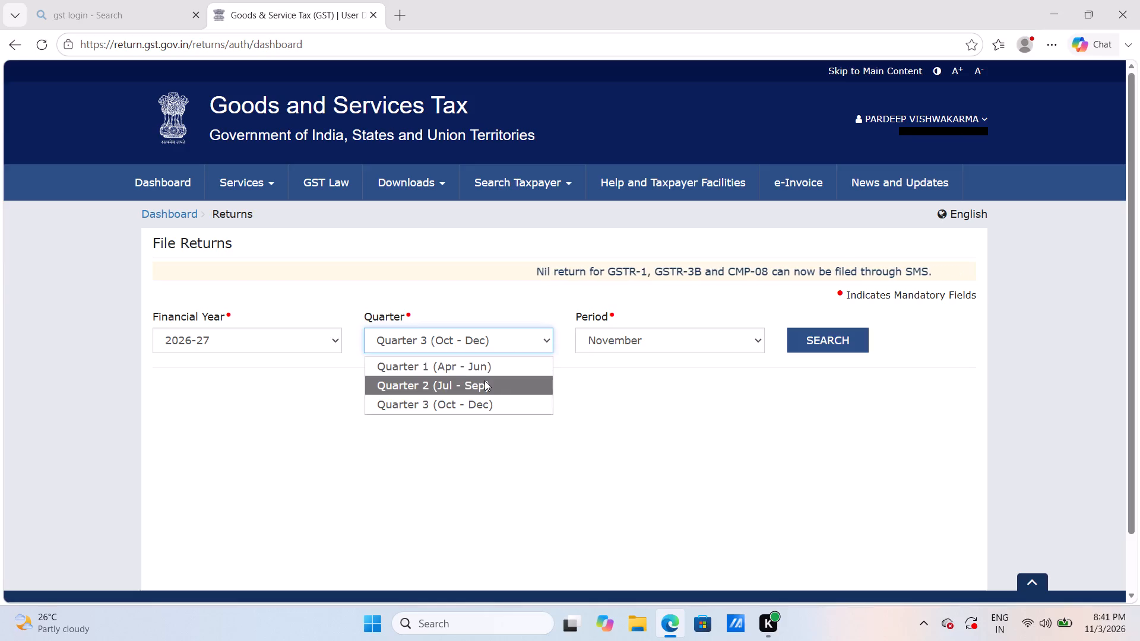
left_click(484, 380)
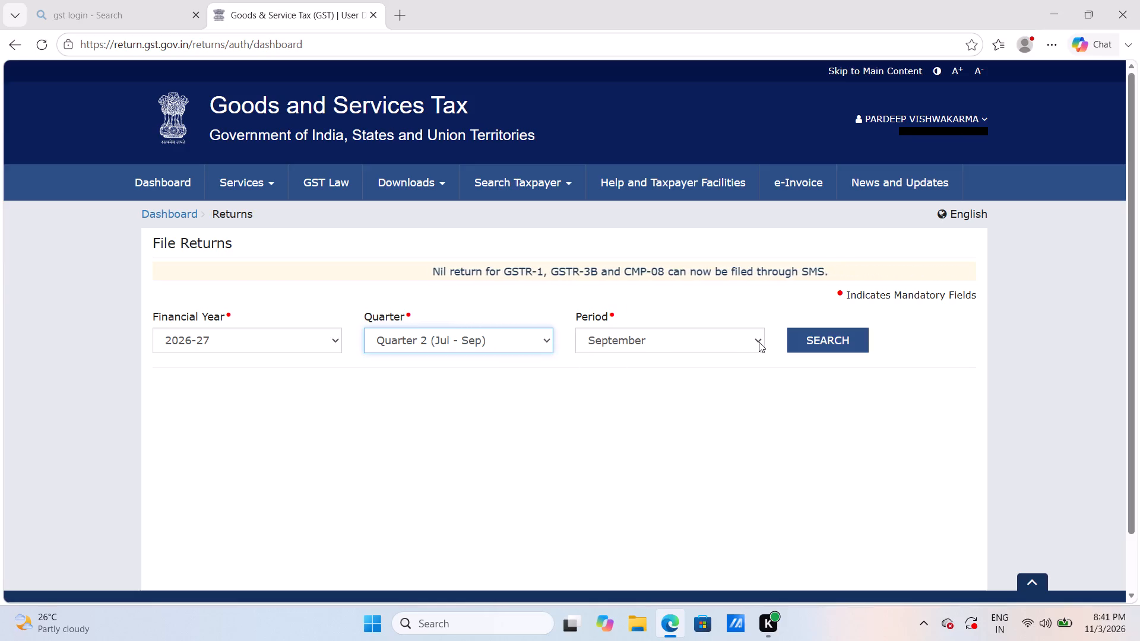
left_click(760, 342)
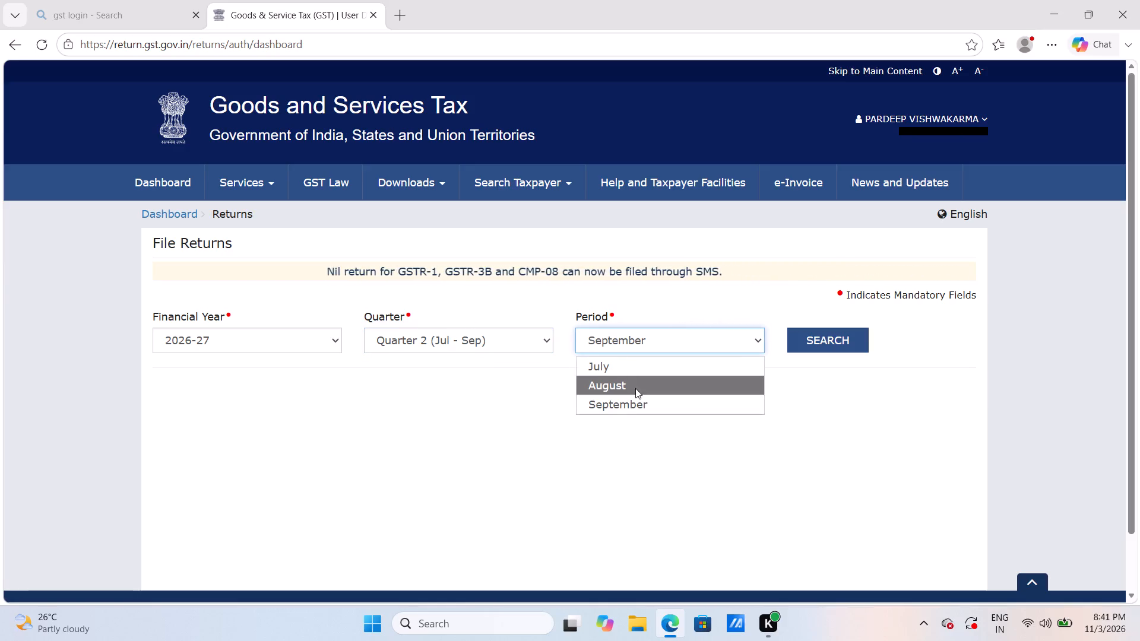
left_click(639, 401)
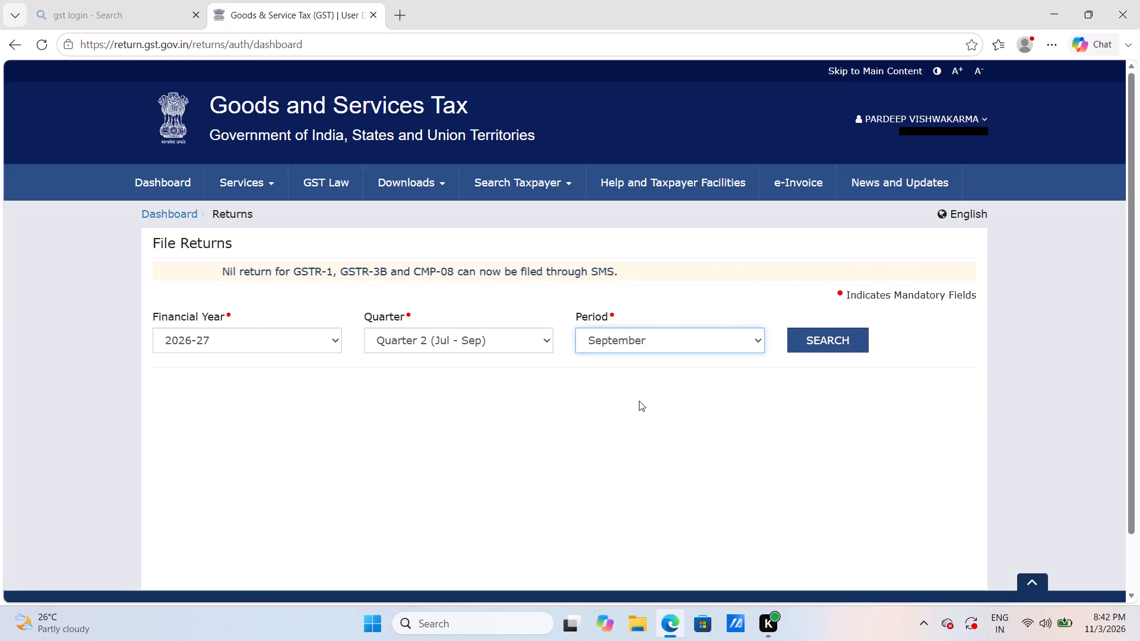
left_click(829, 337)
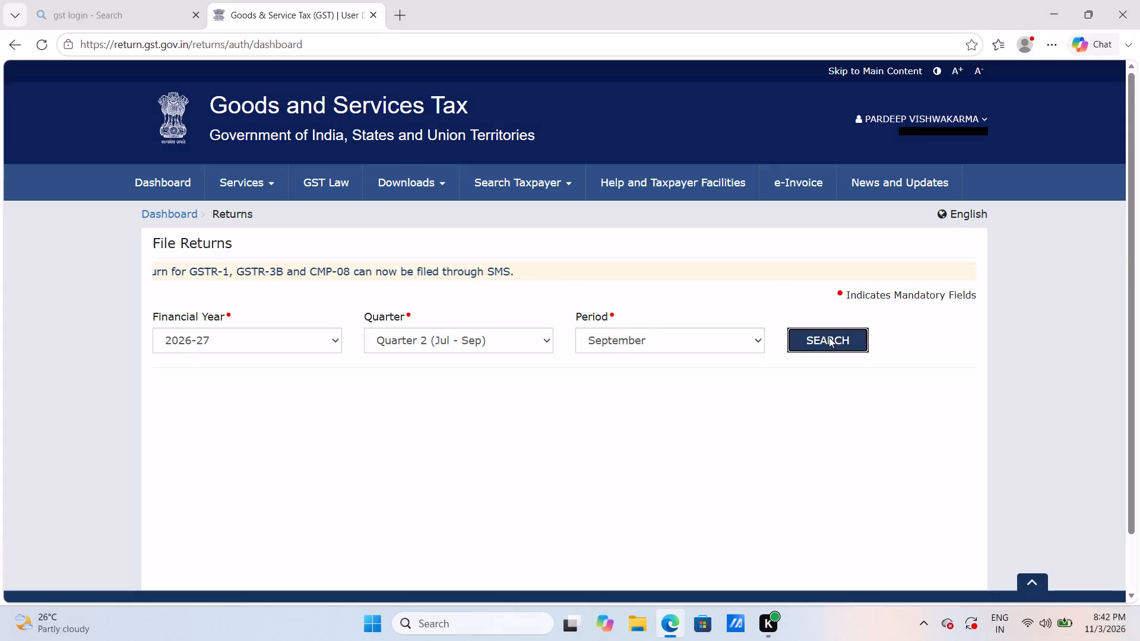
Open the July-September quarterly GSTR-3B return and dismiss the notices on its page.
key("Down")
key("Down")
key("Down")
key("Down")
key("Down")
key("Down")
key("Down")
key("Down")
key("Down")
key("Down")
key("Down")
key("Down")
key("Down")
key("Down")
key("Down")
key("Down")
key("Down")
key("Down")
key("Down")
key("Down")
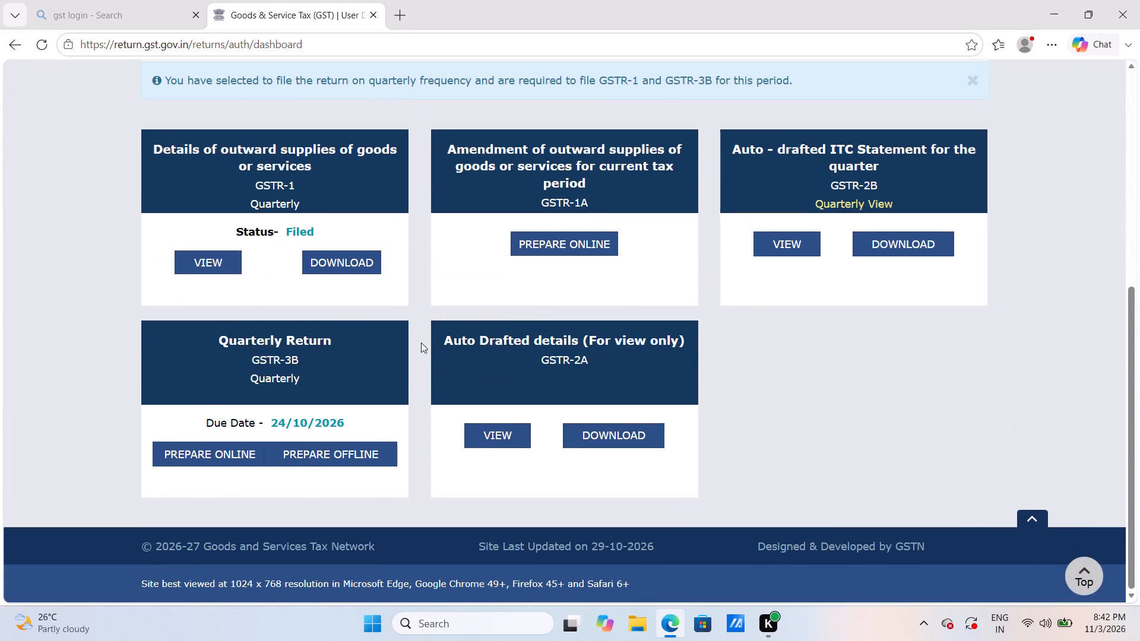
left_click(306, 360)
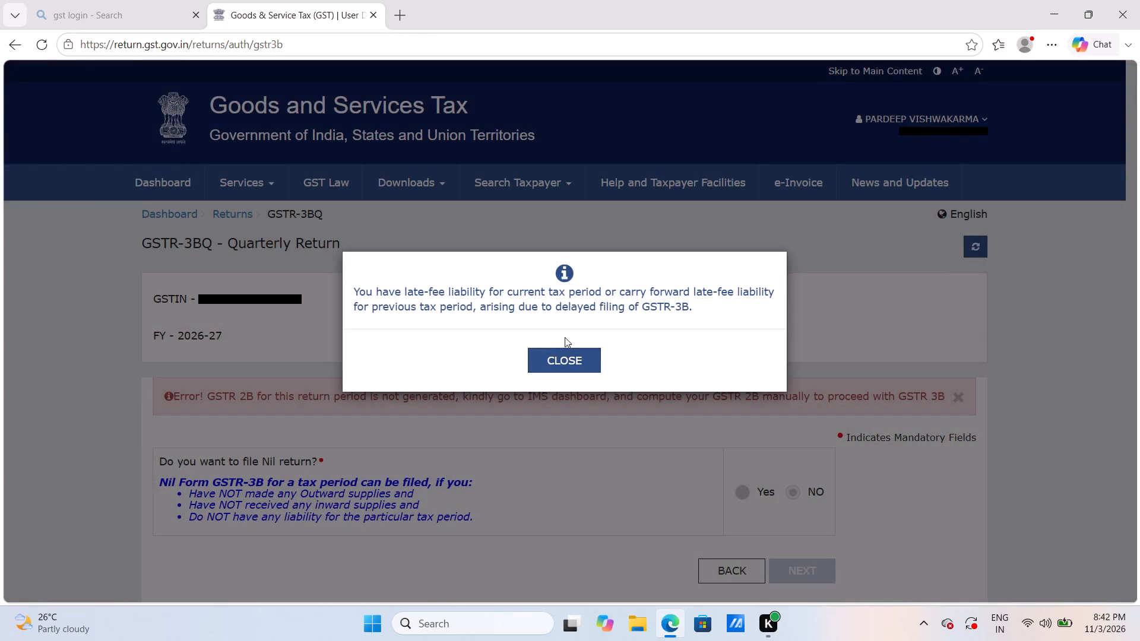
double_click(574, 297)
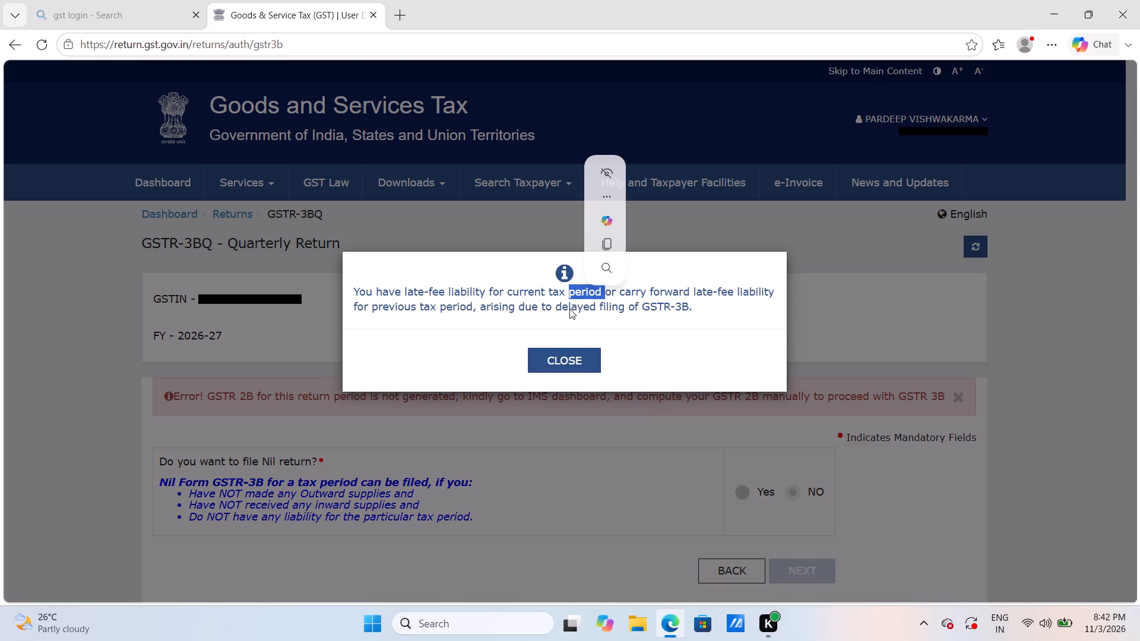
left_click(560, 355)
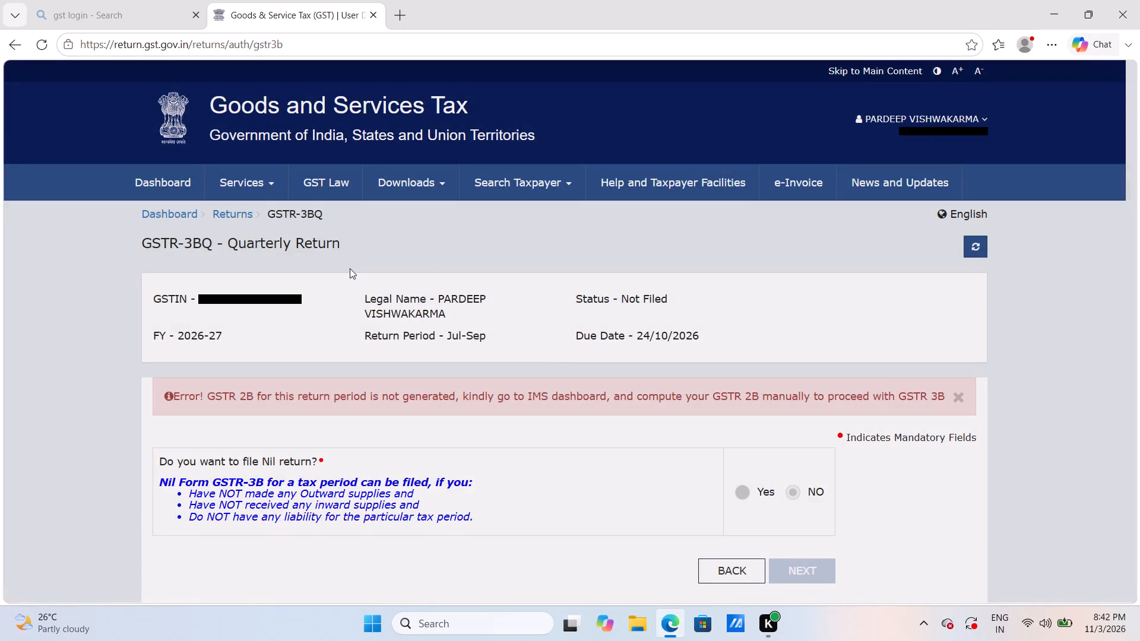
left_click(308, 221)
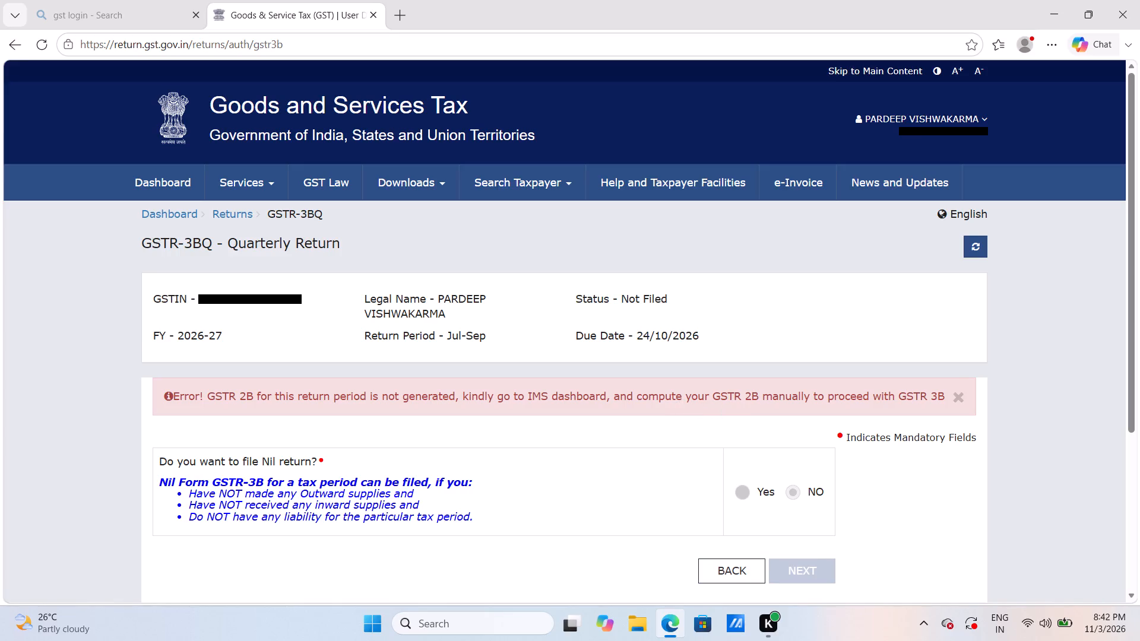
left_click(958, 402)
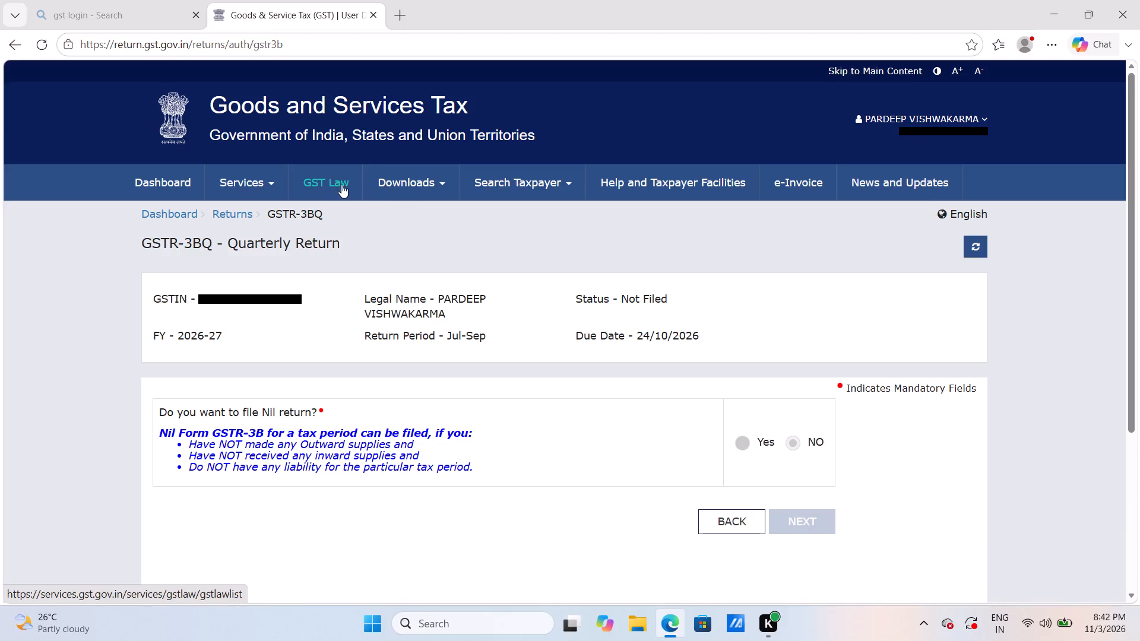
Open the online Inward Supplies view of the Invoice Management System (IMS) dashboard and acknowledge the information notice.
left_click(264, 182)
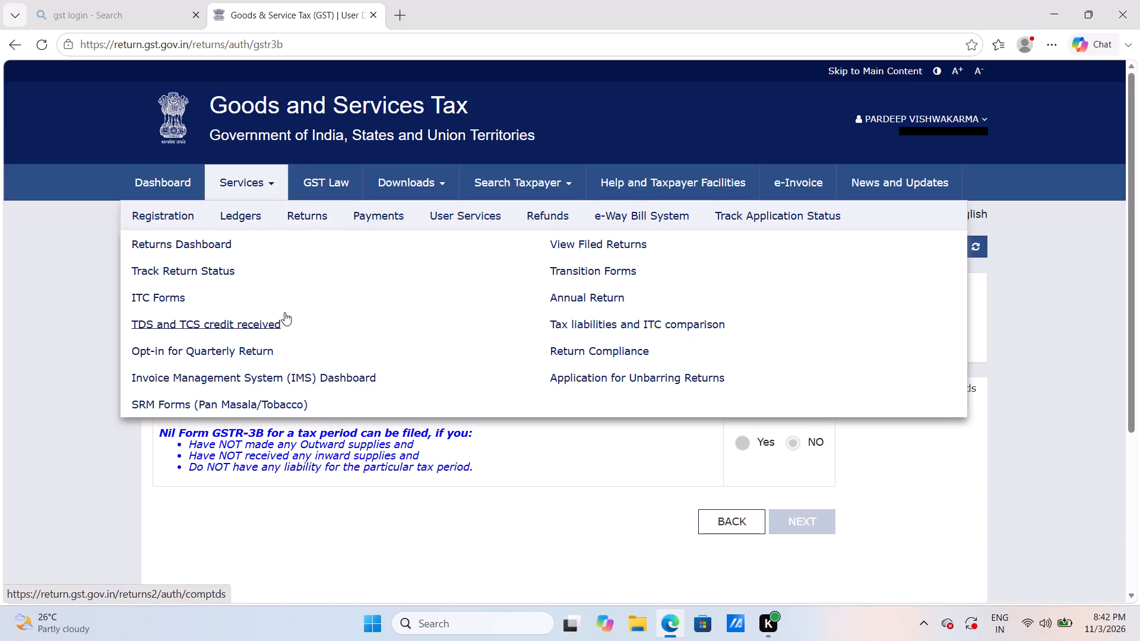
left_click(286, 384)
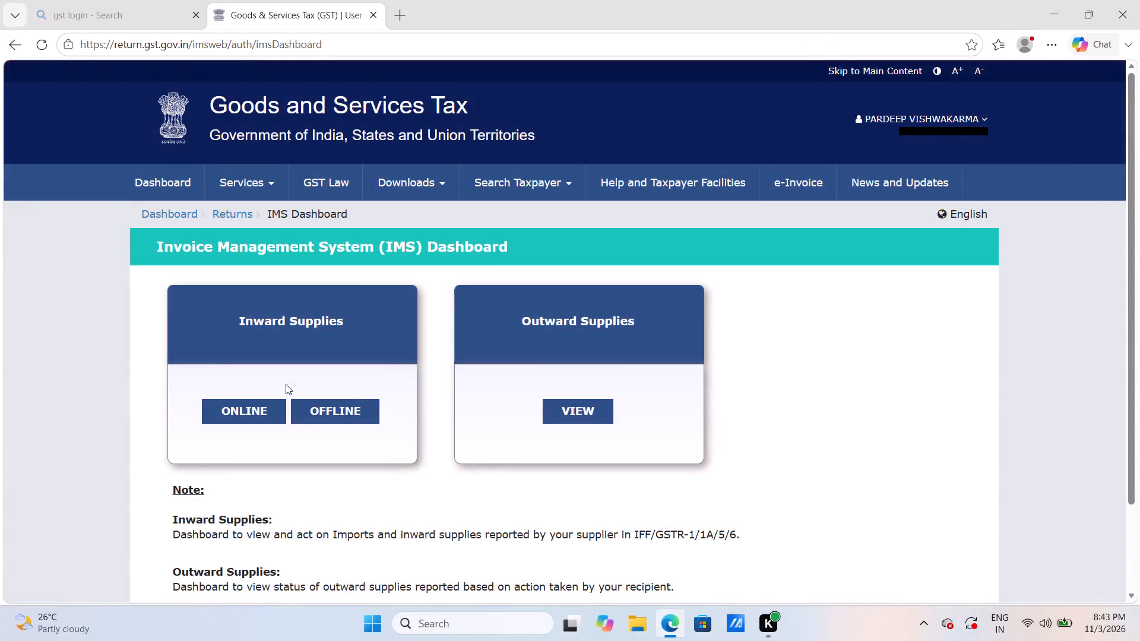
left_click(235, 415)
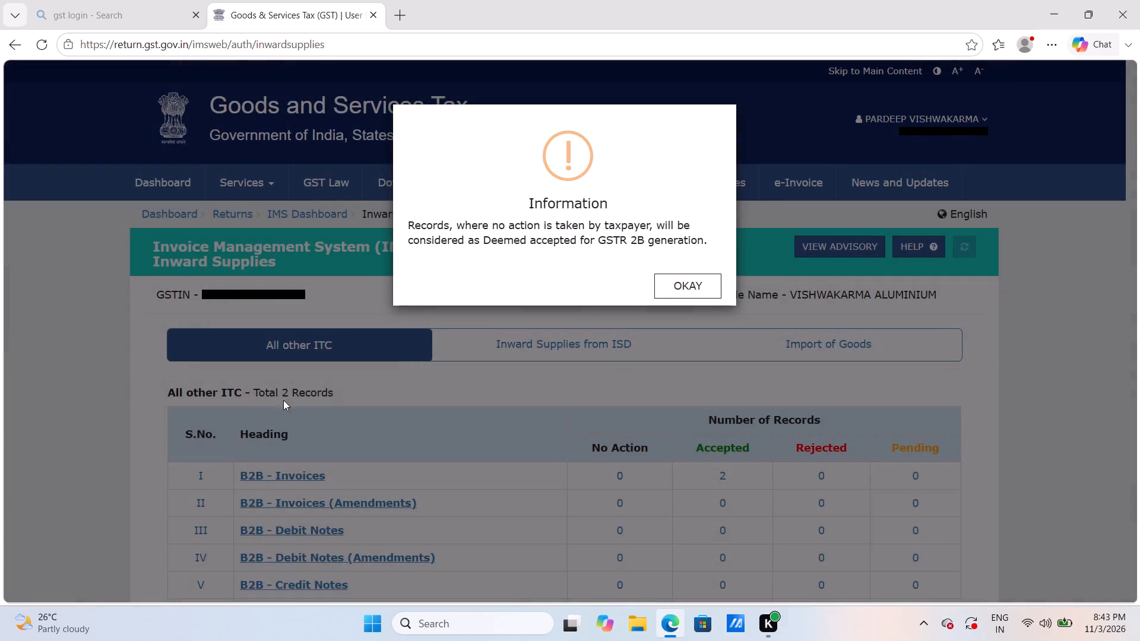
left_click(693, 288)
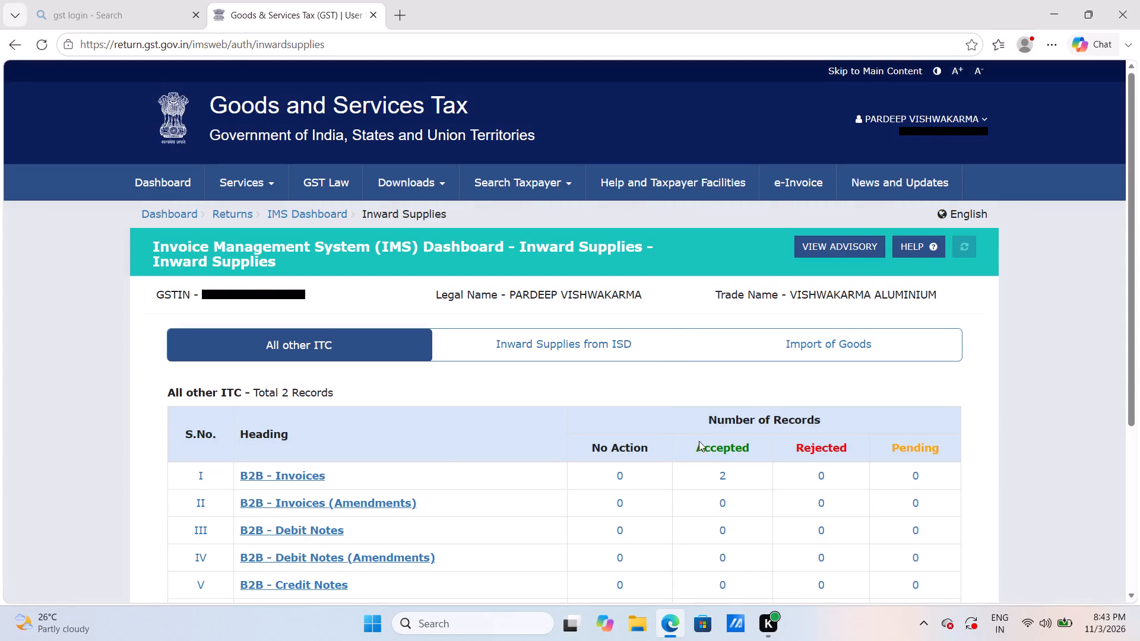
Examine the accepted B2B invoice records across all columns, including invoice dates, taxable values, tax amounts and remarks.
left_click(719, 472)
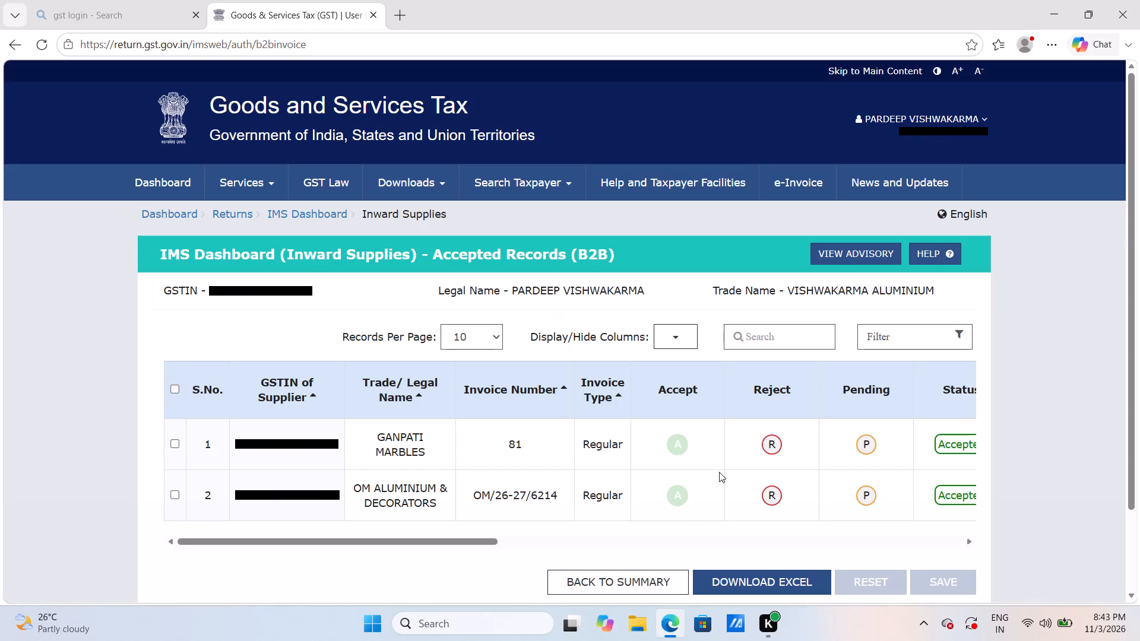
triple_click(970, 540)
left_click(970, 540)
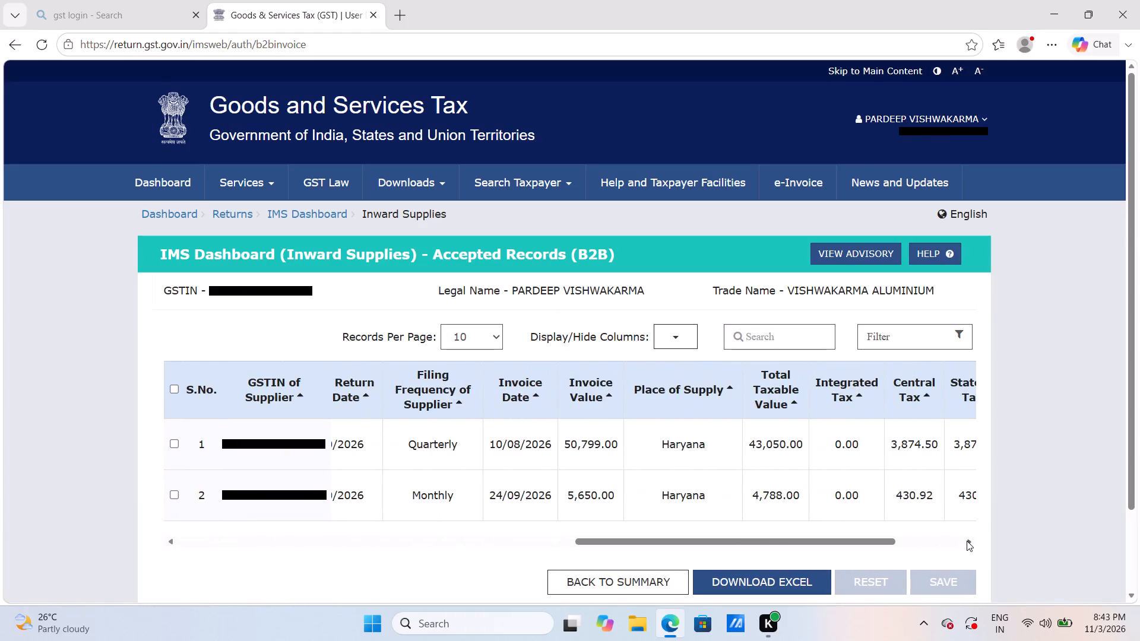
triple_click(967, 541)
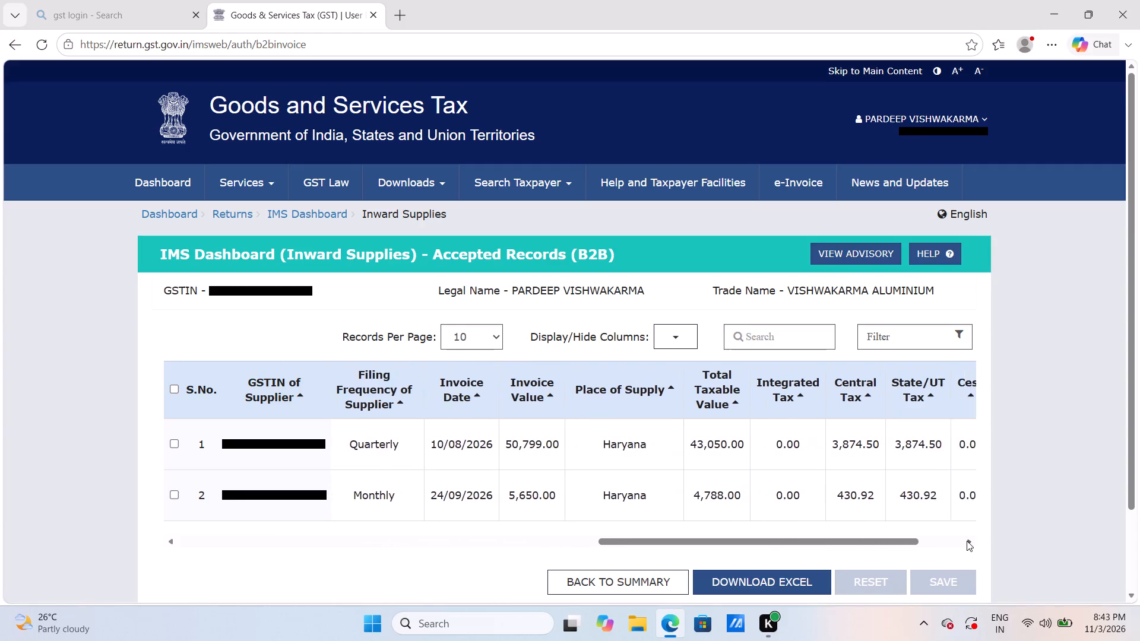
triple_click(967, 541)
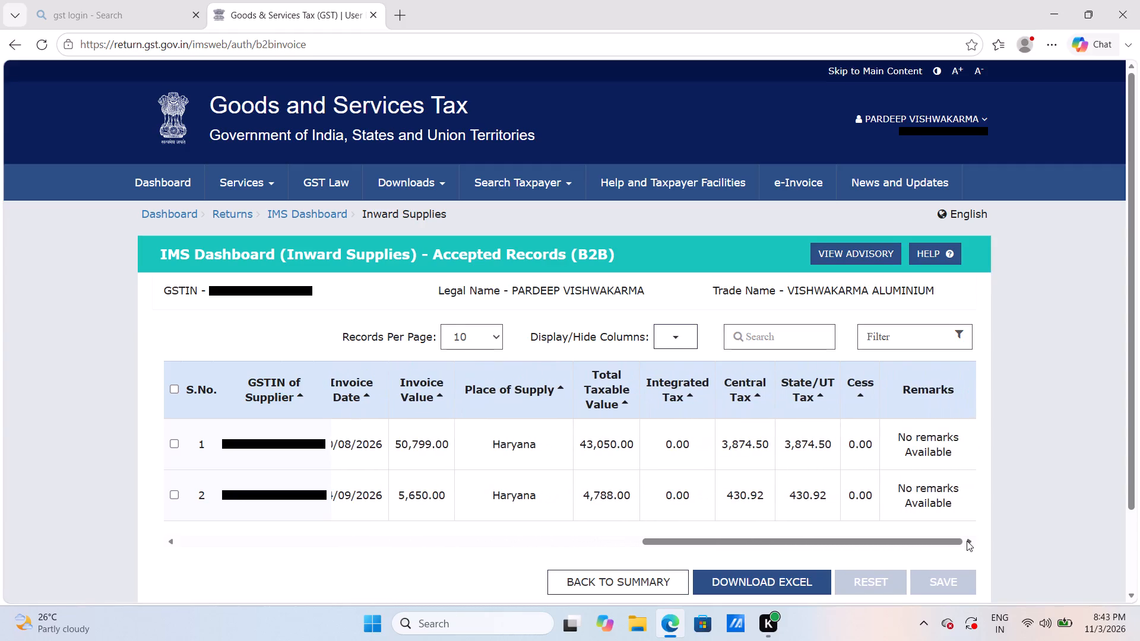
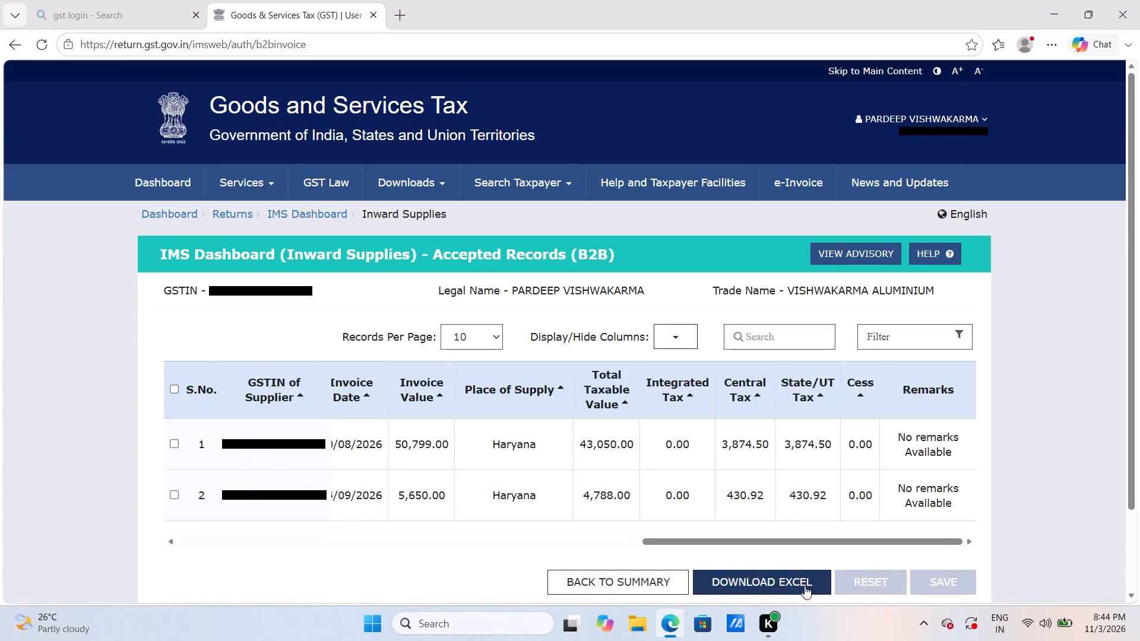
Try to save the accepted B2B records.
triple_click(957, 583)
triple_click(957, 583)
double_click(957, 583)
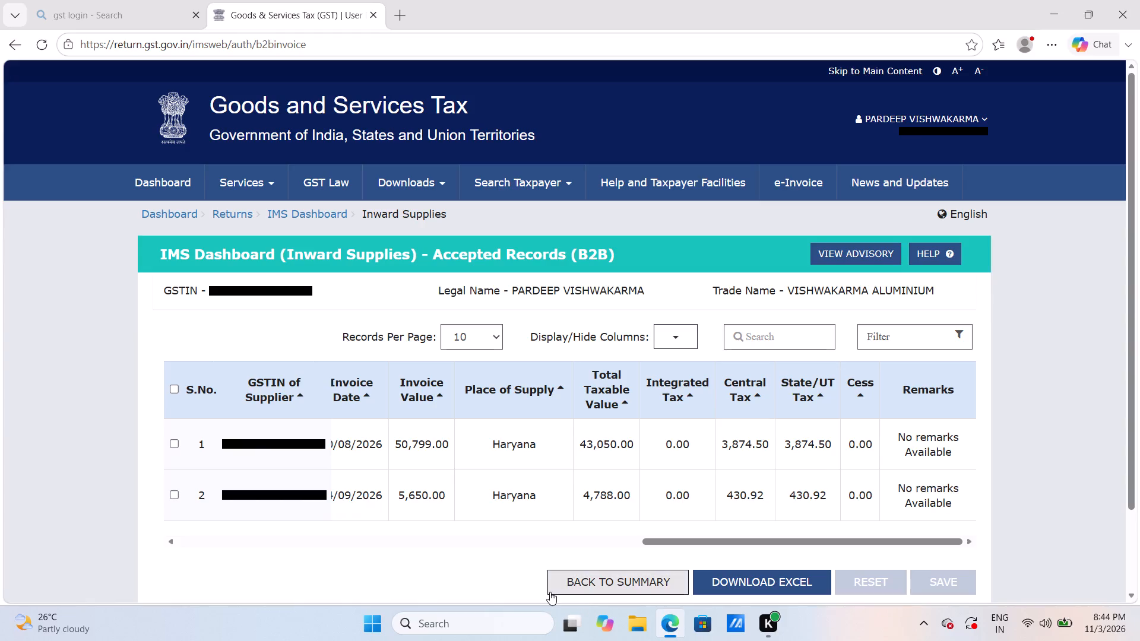
Set the accepted B2B records list to show 20 records per page.
triple_click(165, 537)
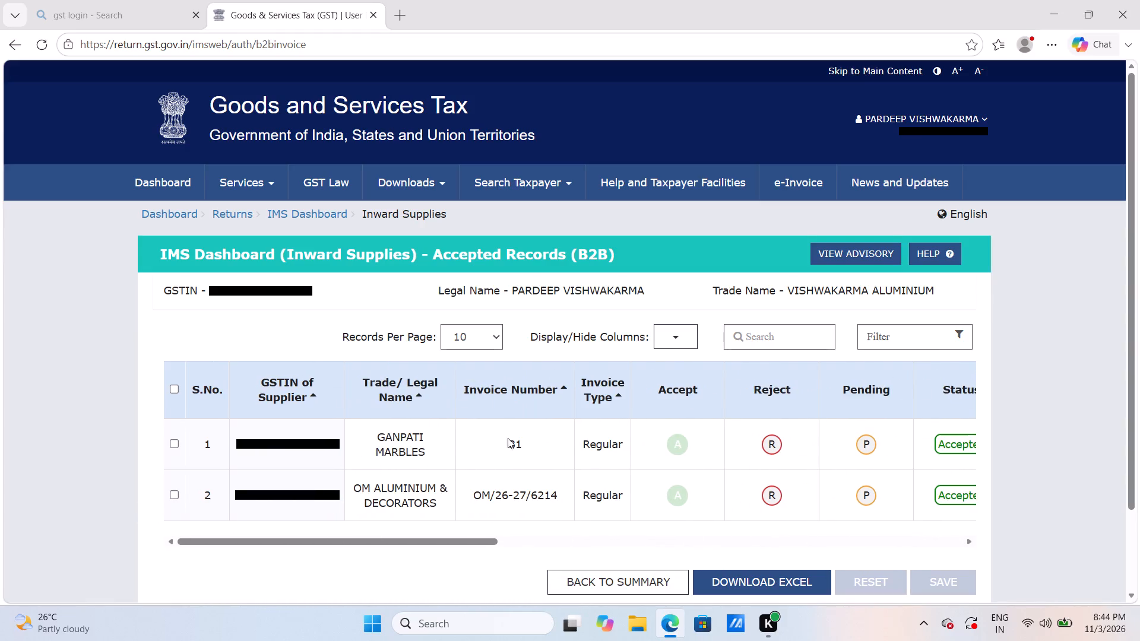
left_click(495, 337)
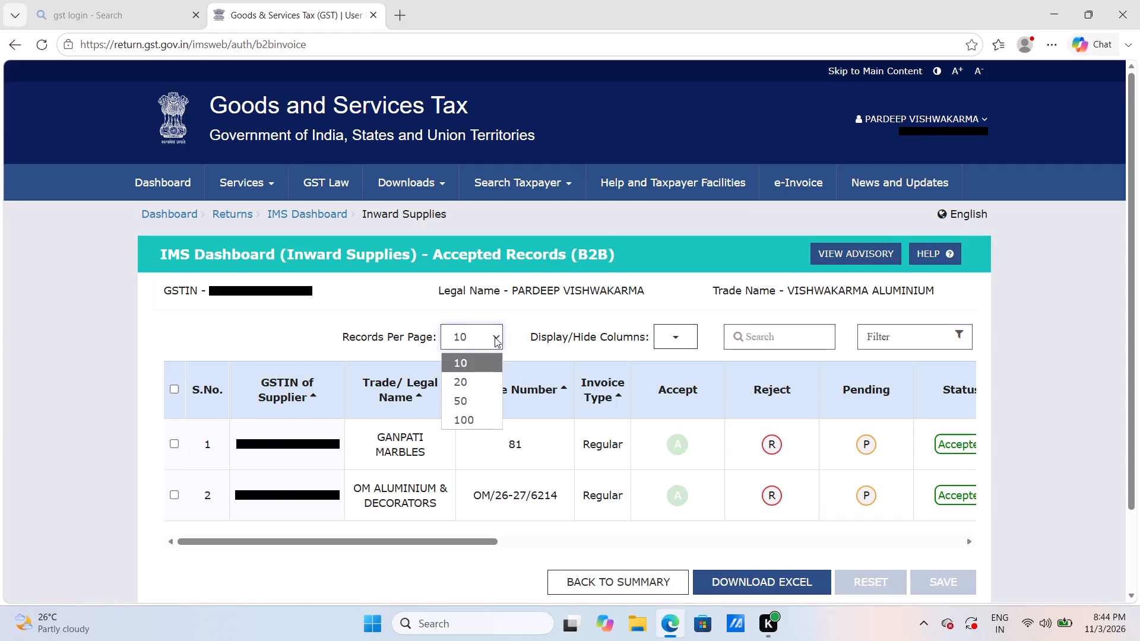
left_click(474, 413)
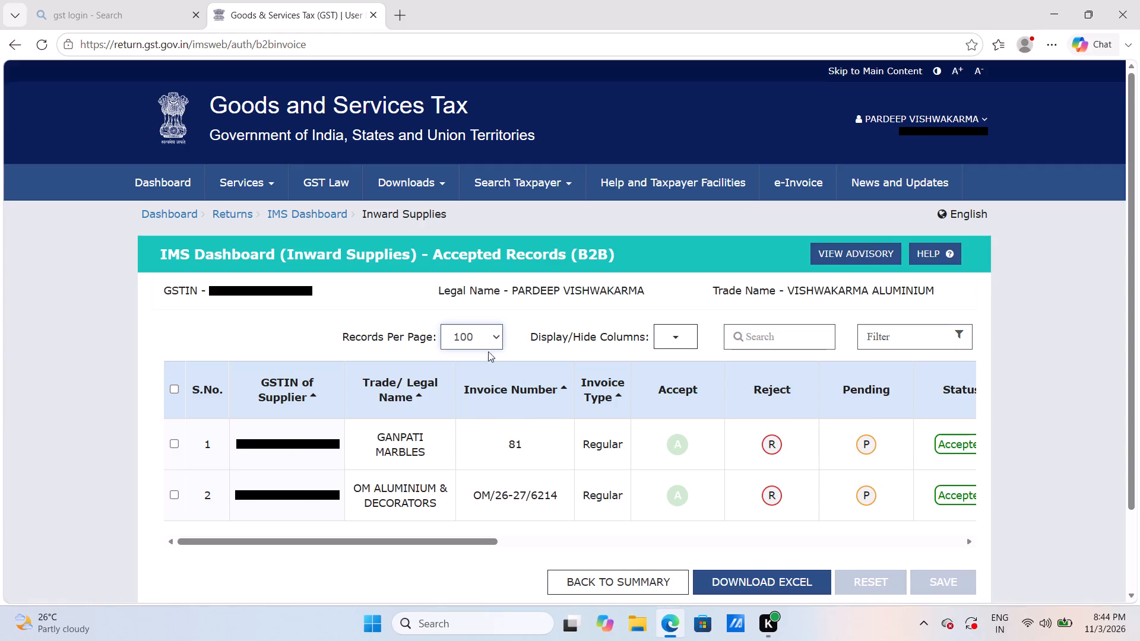
left_click(499, 338)
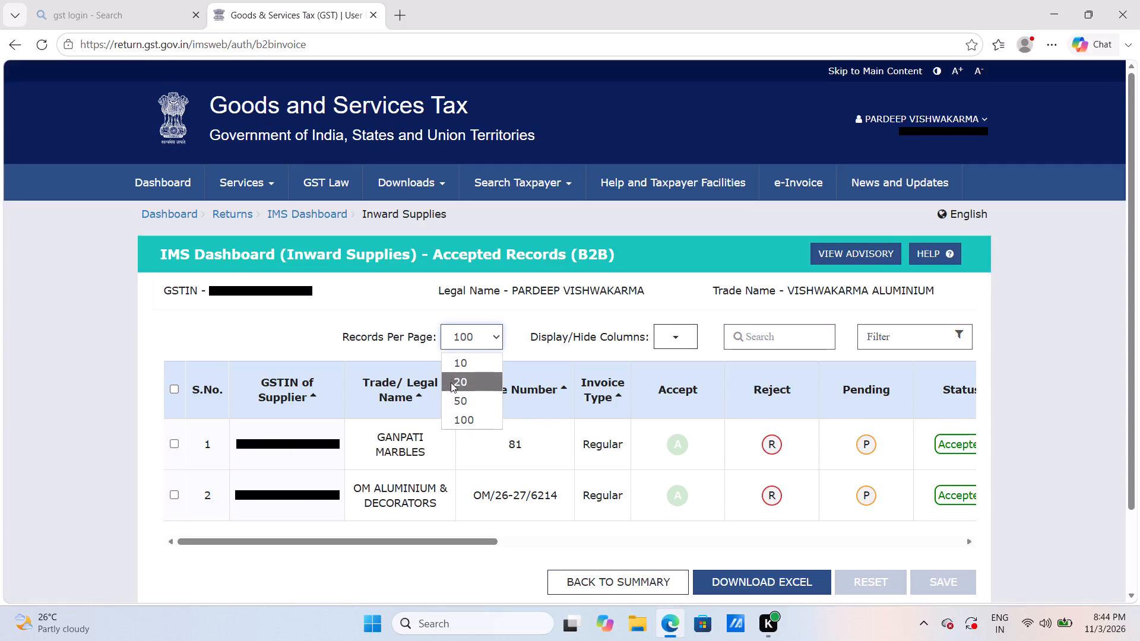
left_click(462, 380)
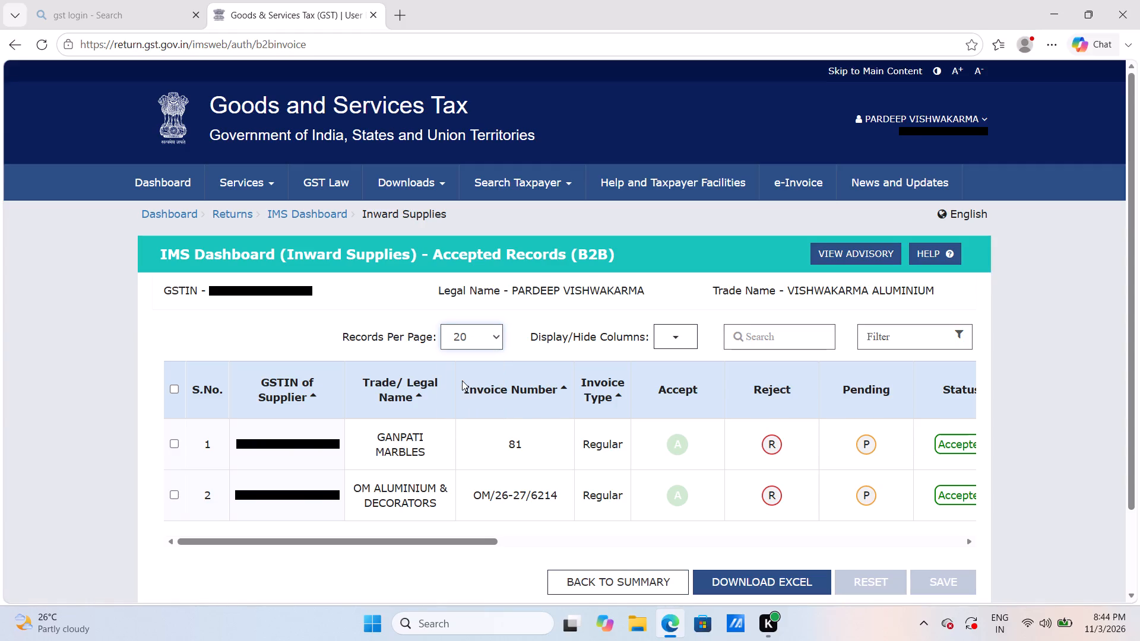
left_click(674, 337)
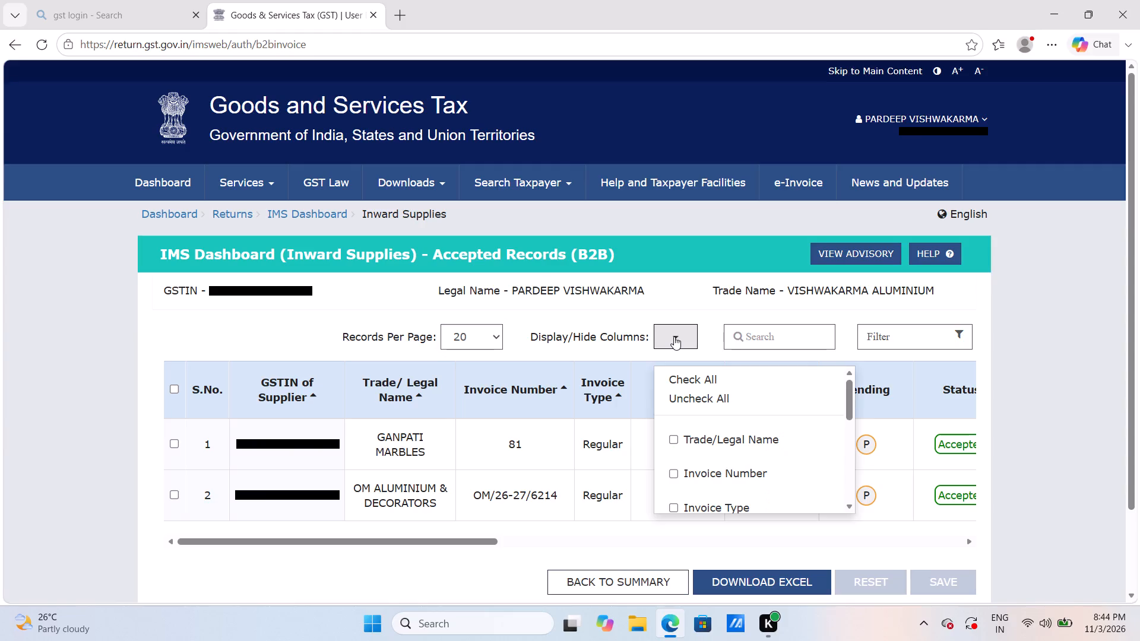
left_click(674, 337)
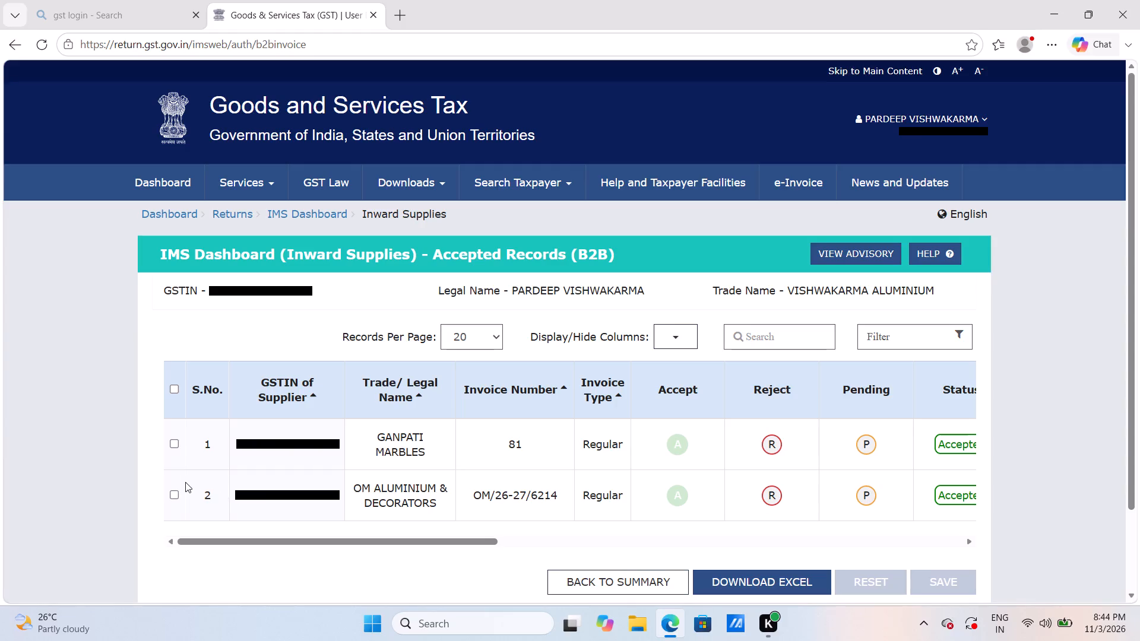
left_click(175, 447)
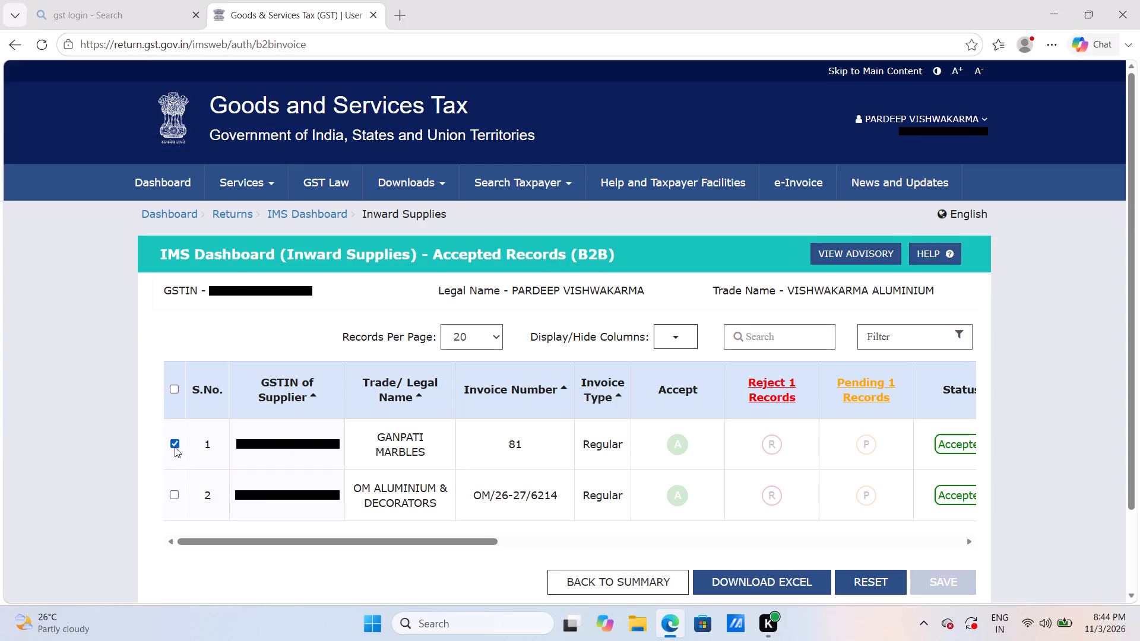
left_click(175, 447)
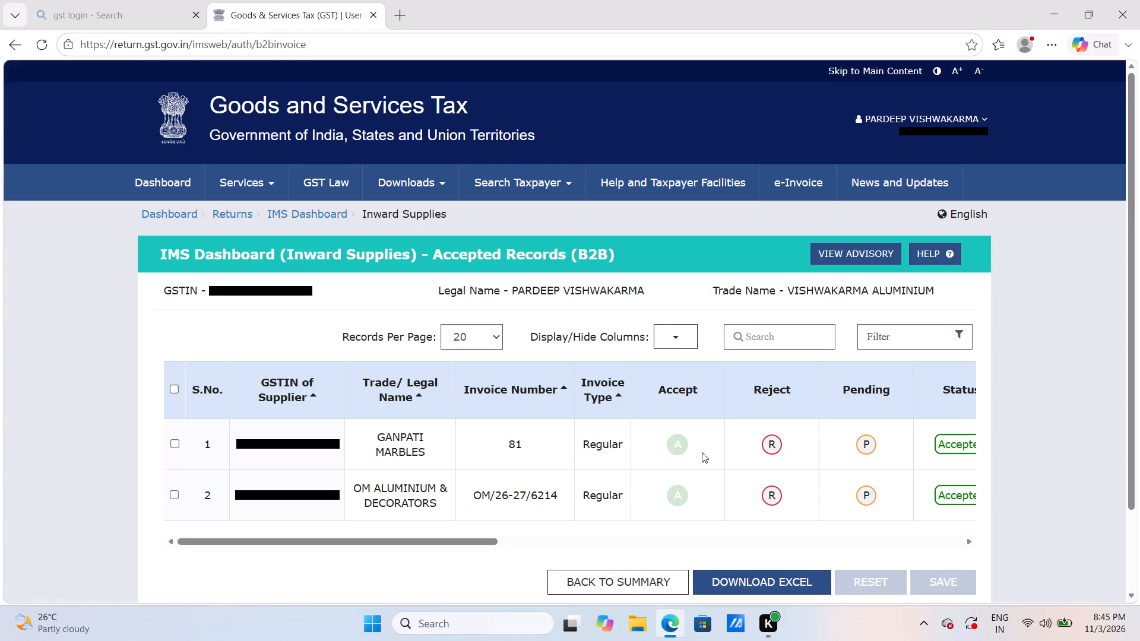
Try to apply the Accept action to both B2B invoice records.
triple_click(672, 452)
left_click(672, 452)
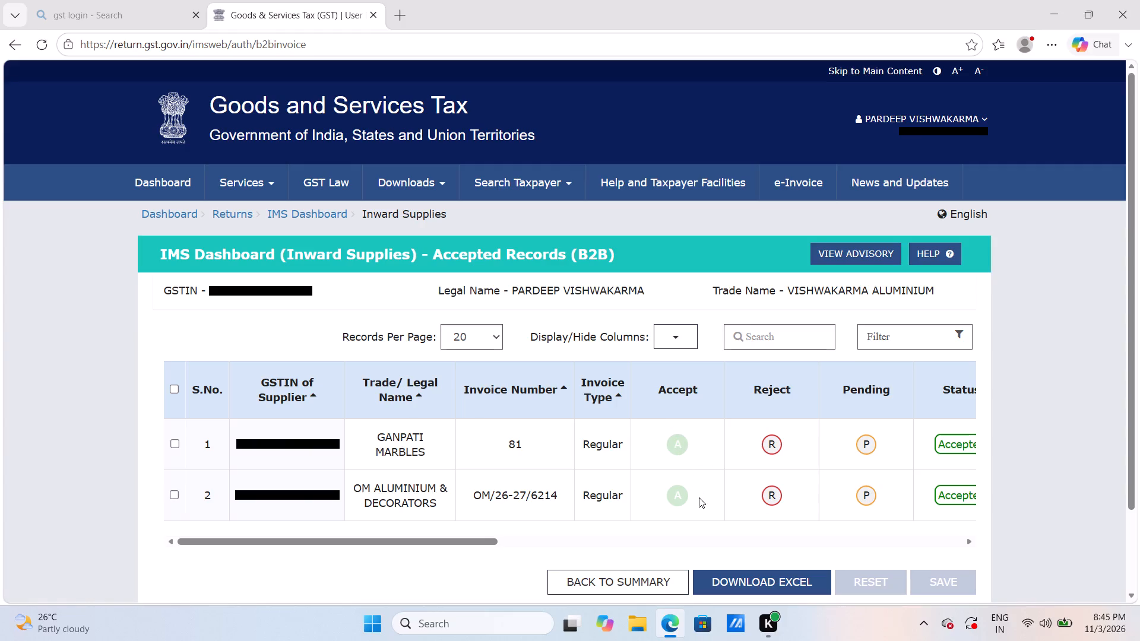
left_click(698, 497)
left_click(969, 541)
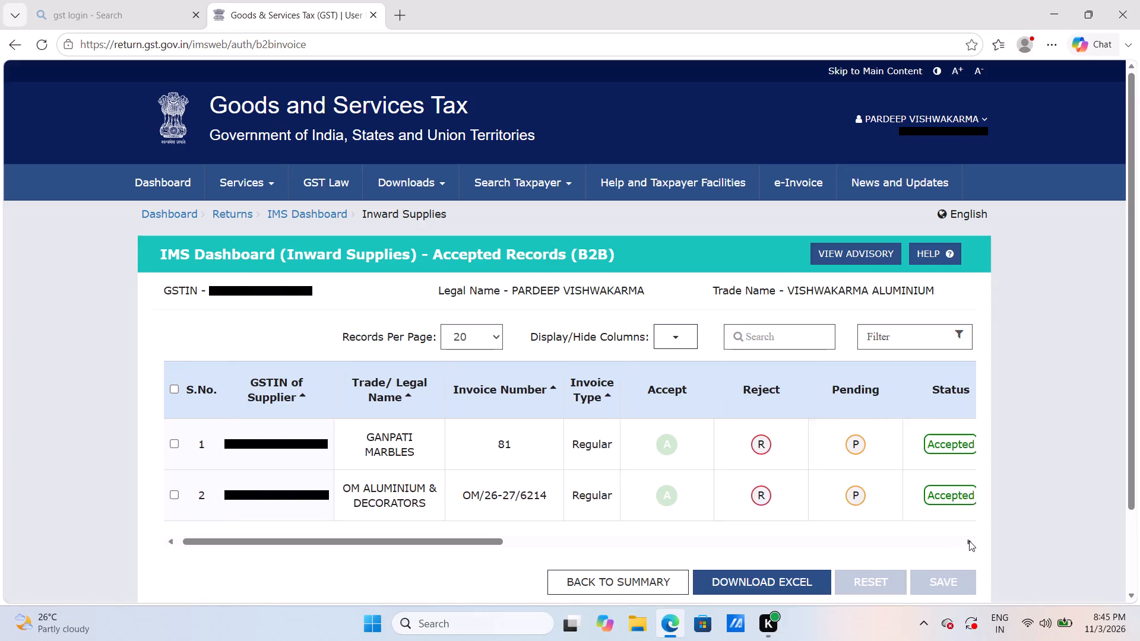
double_click(969, 541)
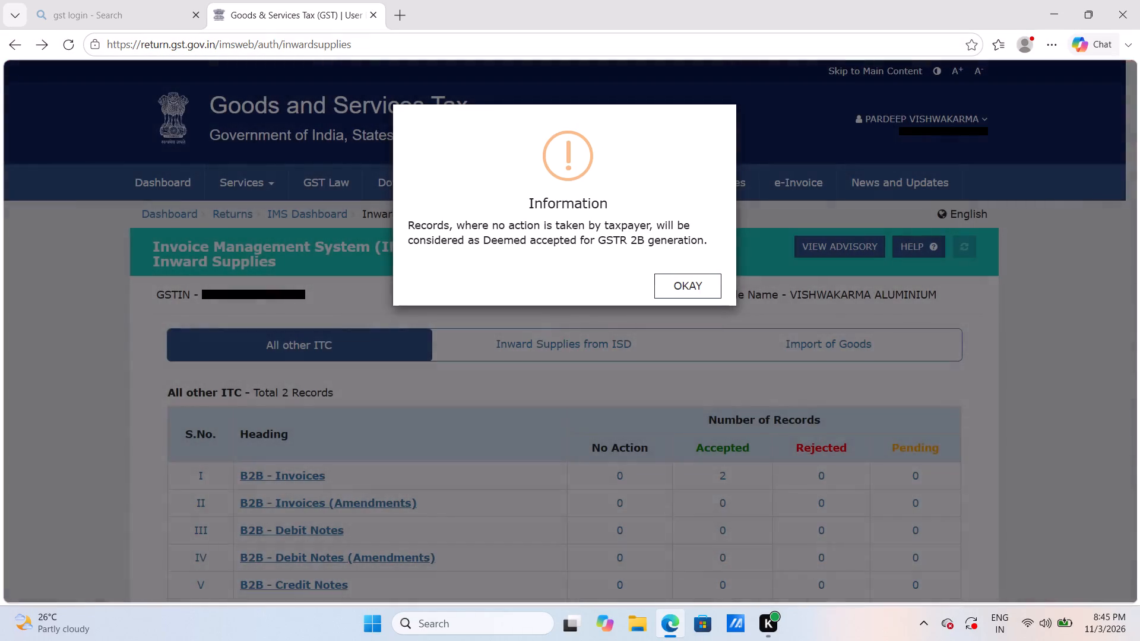
left_click(677, 284)
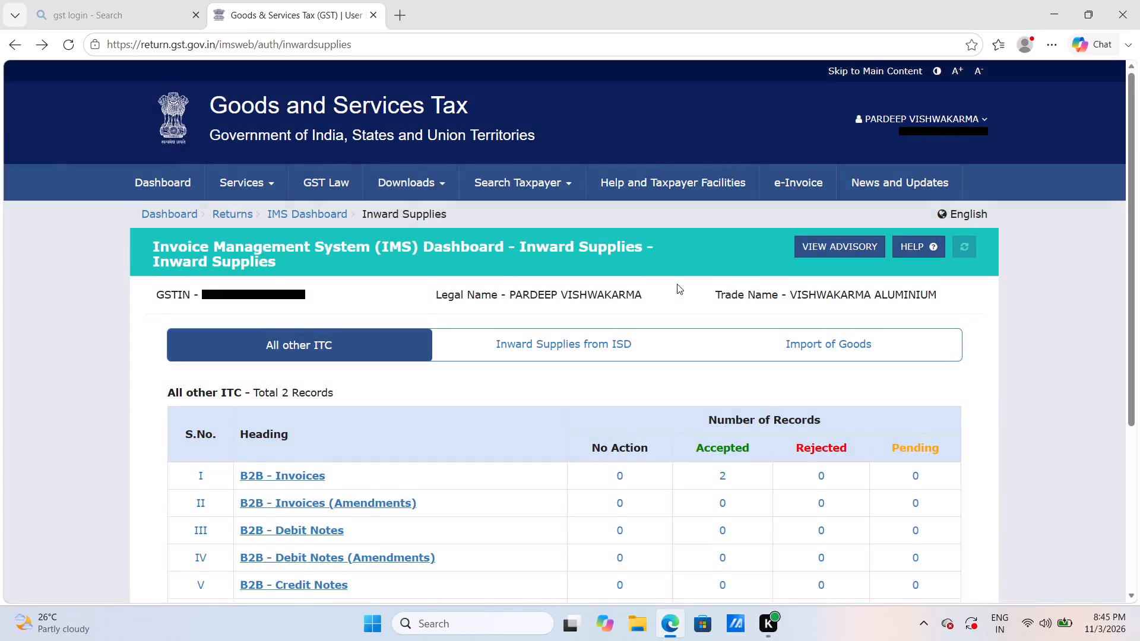
Request the Excel download of the IMS details from the All other ITC summary.
key("Down")
key("Down")
key("Down")
key("Down")
key("Down")
key("Down")
key("Down")
key("Down")
key("Down")
key("Down")
key("Down")
key("Down")
key("Down")
key("Down")
key("Down")
key("Down")
key("Down")
key("Down")
key("Down")
key("Down")
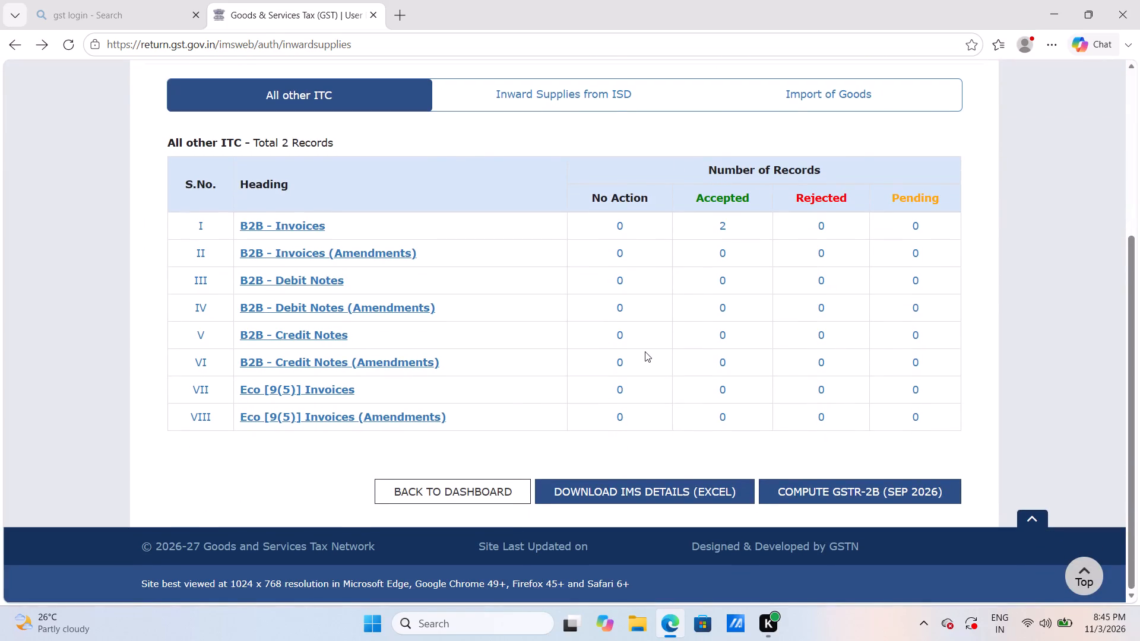
left_click(674, 487)
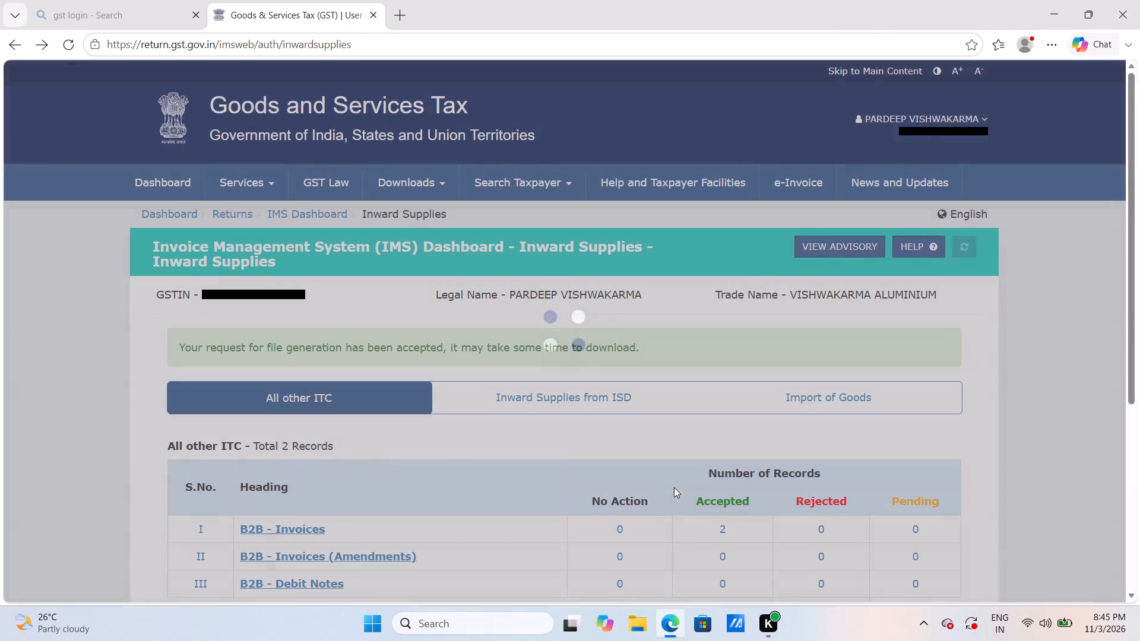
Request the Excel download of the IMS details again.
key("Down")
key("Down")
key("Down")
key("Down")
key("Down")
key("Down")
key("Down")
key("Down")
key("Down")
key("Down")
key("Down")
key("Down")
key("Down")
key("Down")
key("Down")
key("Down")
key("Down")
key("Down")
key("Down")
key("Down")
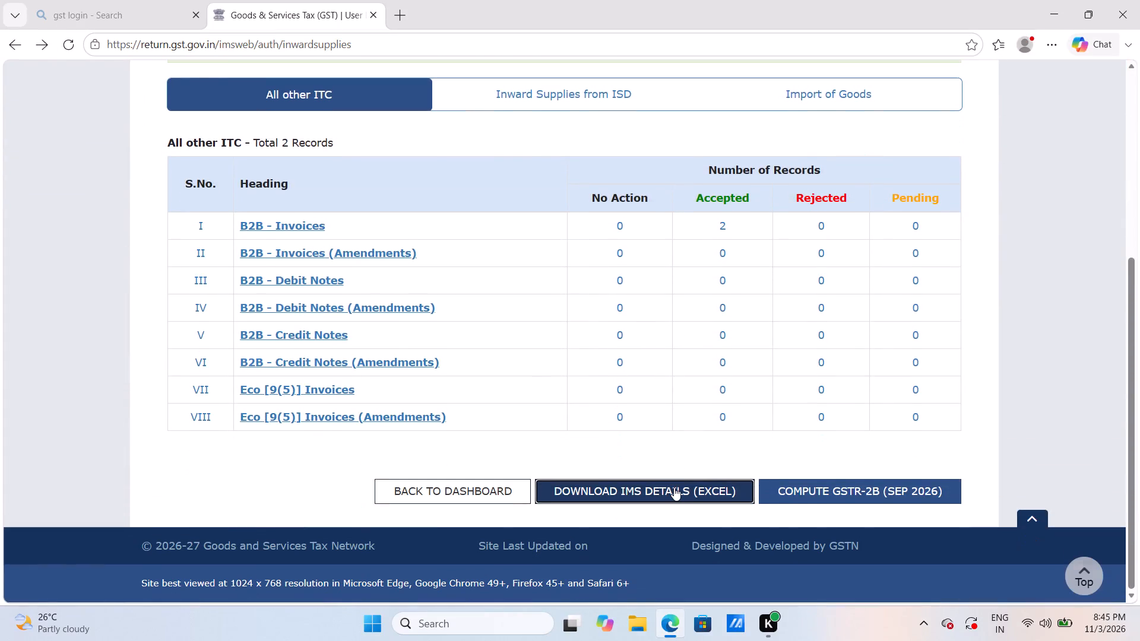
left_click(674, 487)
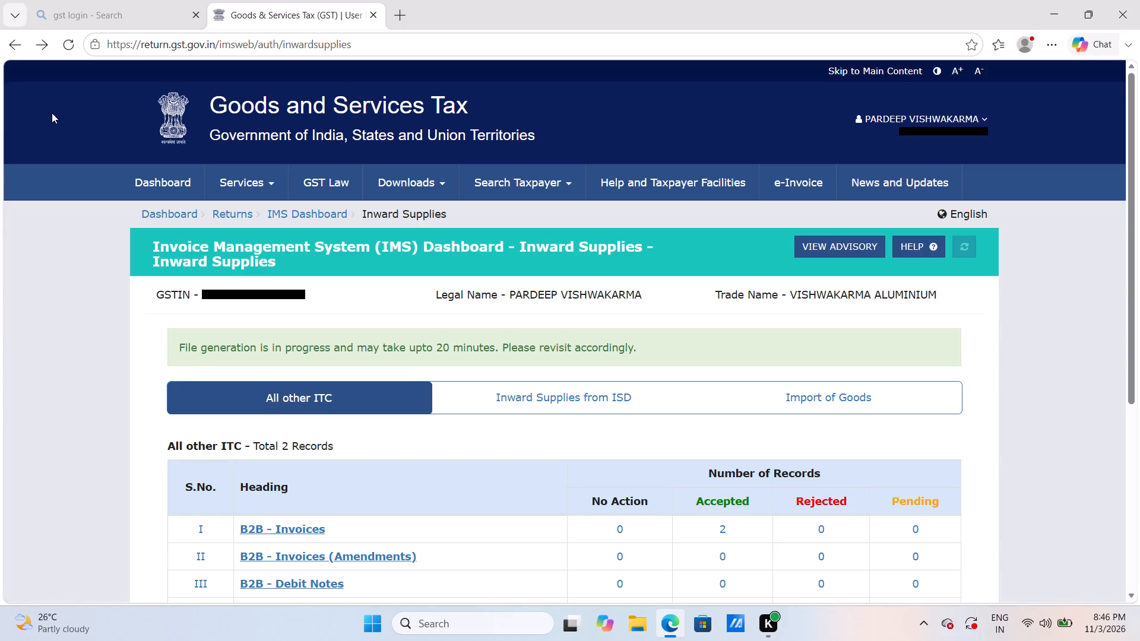
Go back through the previous pages to the File Returns dashboard.
left_click(11, 50)
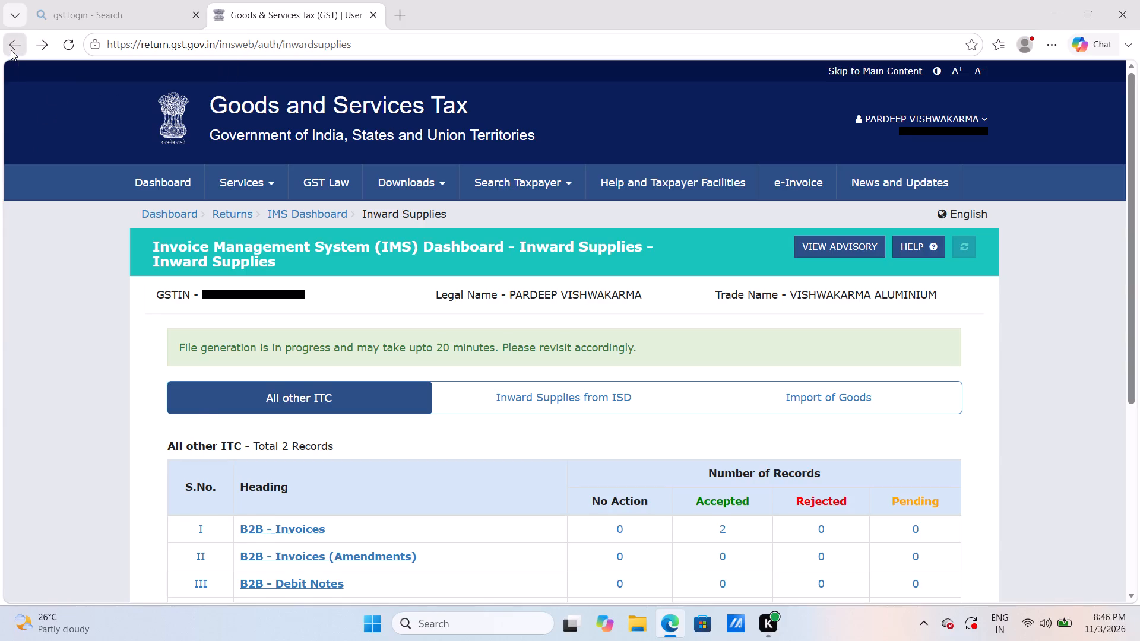
left_click(11, 50)
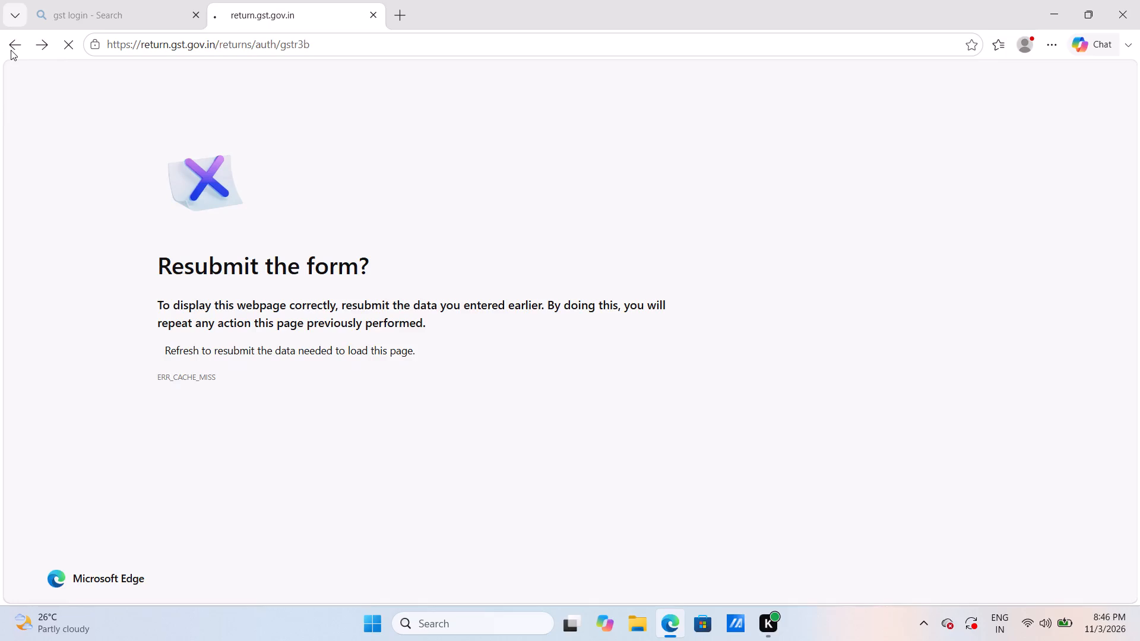
left_click(11, 50)
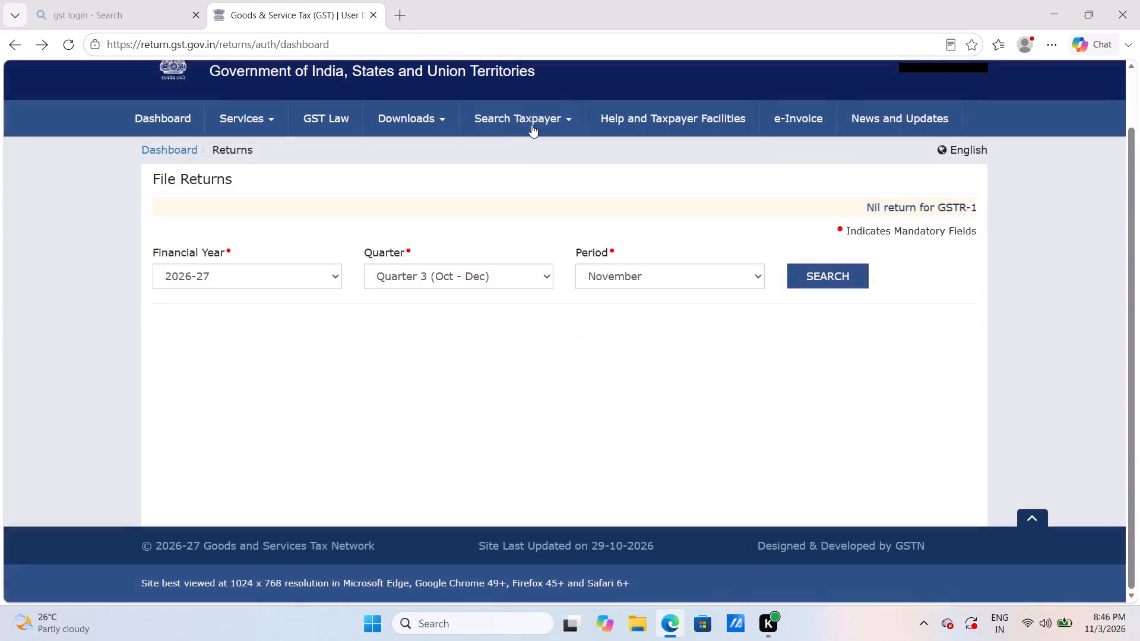
Open the taxpayer search by GSTIN/UIN.
left_click(533, 123)
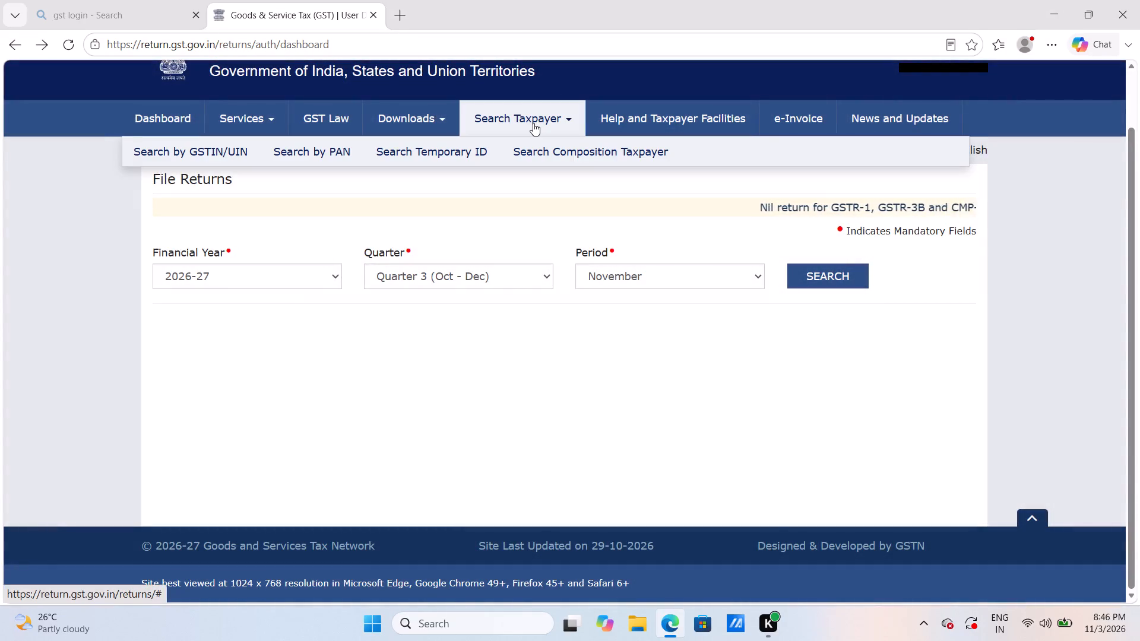
left_click(569, 116)
left_click(569, 116)
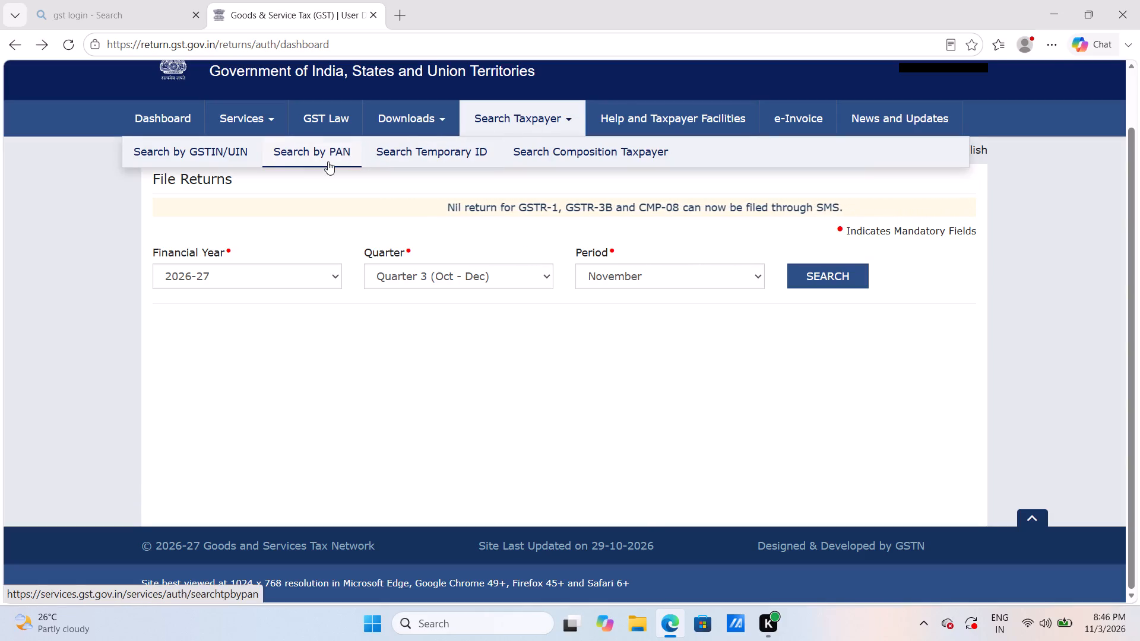
left_click(191, 159)
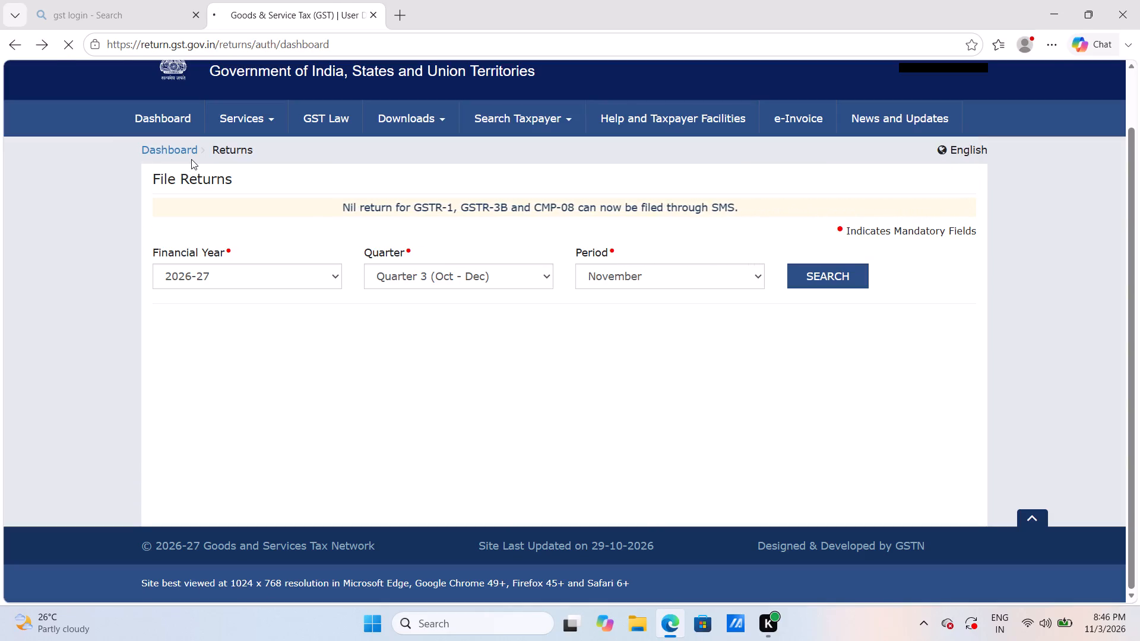
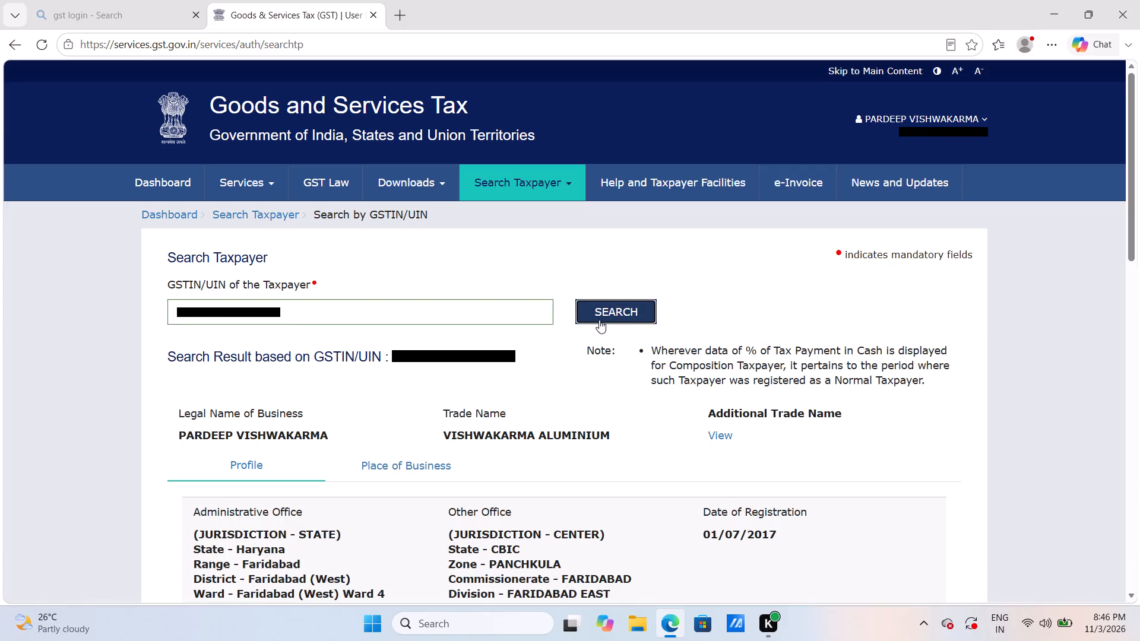
Review the searched taxpayer's profile, from jurisdiction and registration details down to the nature of business activities.
key("Down")
key("Down")
key("Down")
key("Down")
key("Down")
key("Down")
key("Down")
key("Down")
key("Down")
key("Down")
key("Down")
key("Down")
key("Down")
key("Down")
key("Down")
key("Down")
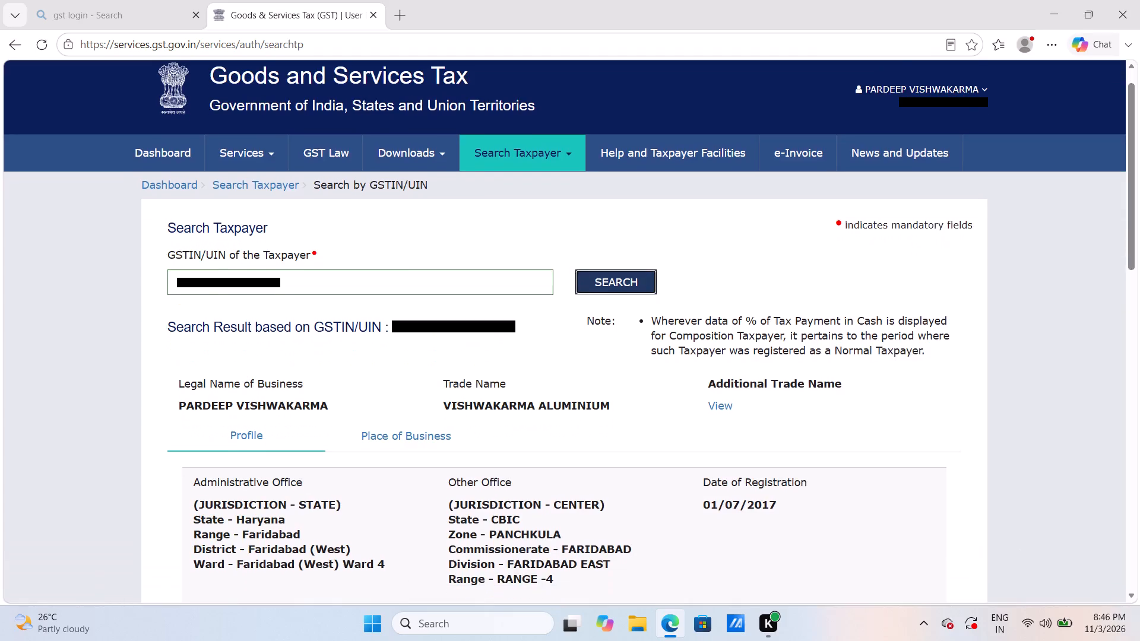
key("Down")
key("Down")
key("Down")
key("Down")
key("Down")
key("Down")
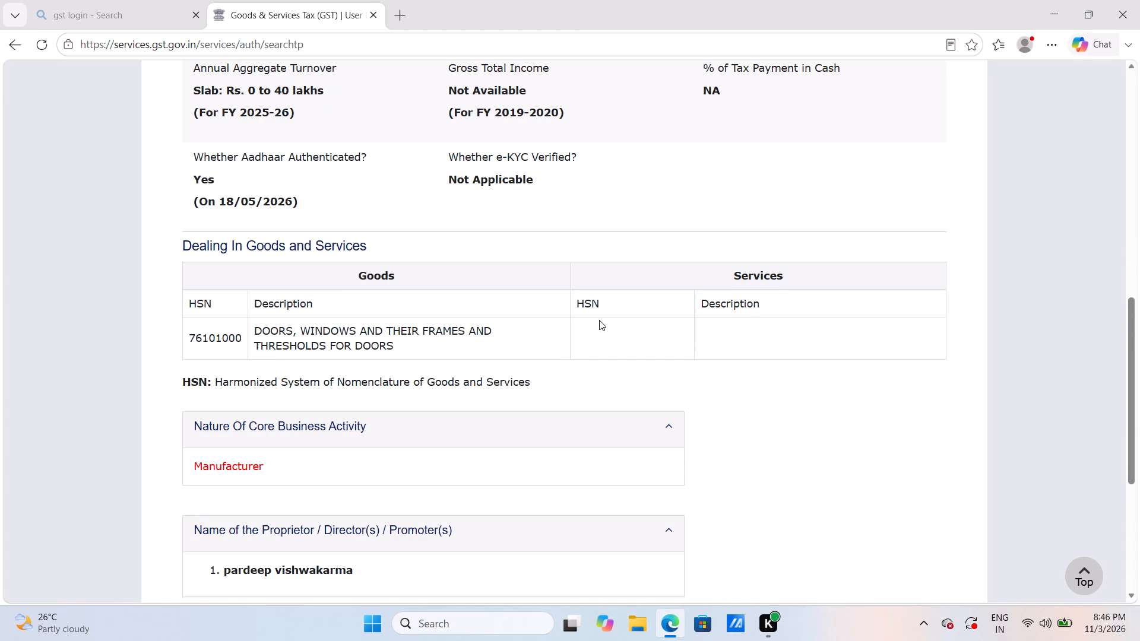
key("Down")
key("Down")
key("Down")
key("Down")
key("Down")
key("Down")
key("Down")
key("Down")
key("Down")
key("Down")
key("Down")
key("Down")
key("Down")
key("Down")
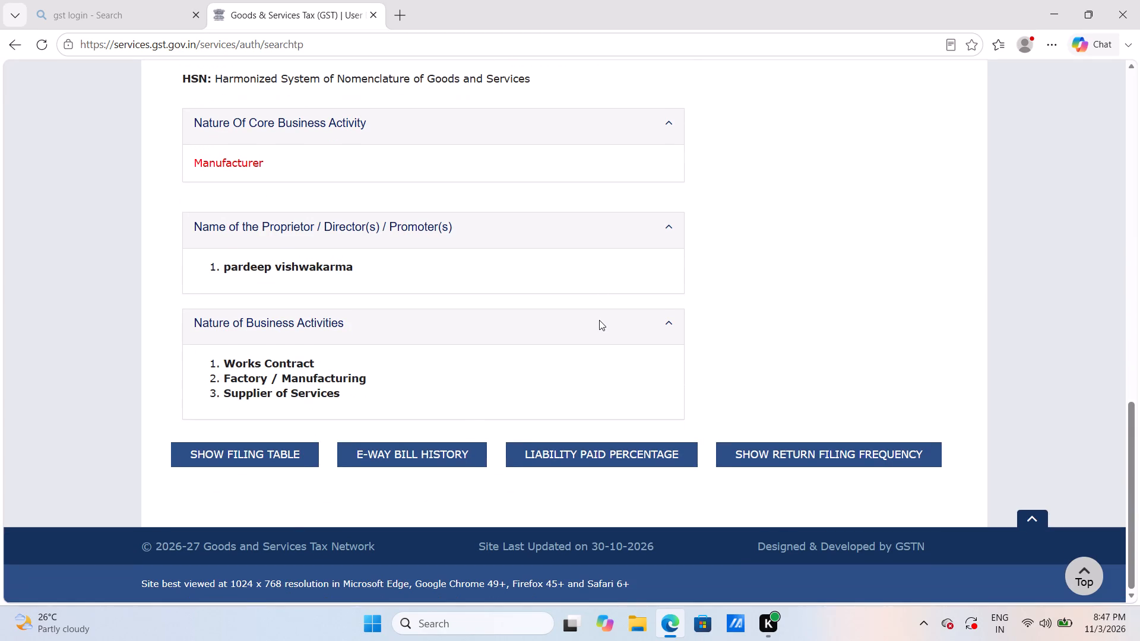
Show the taxpayer's liability paid percentage and examine the tables for the current and previous financial years.
key("Up")
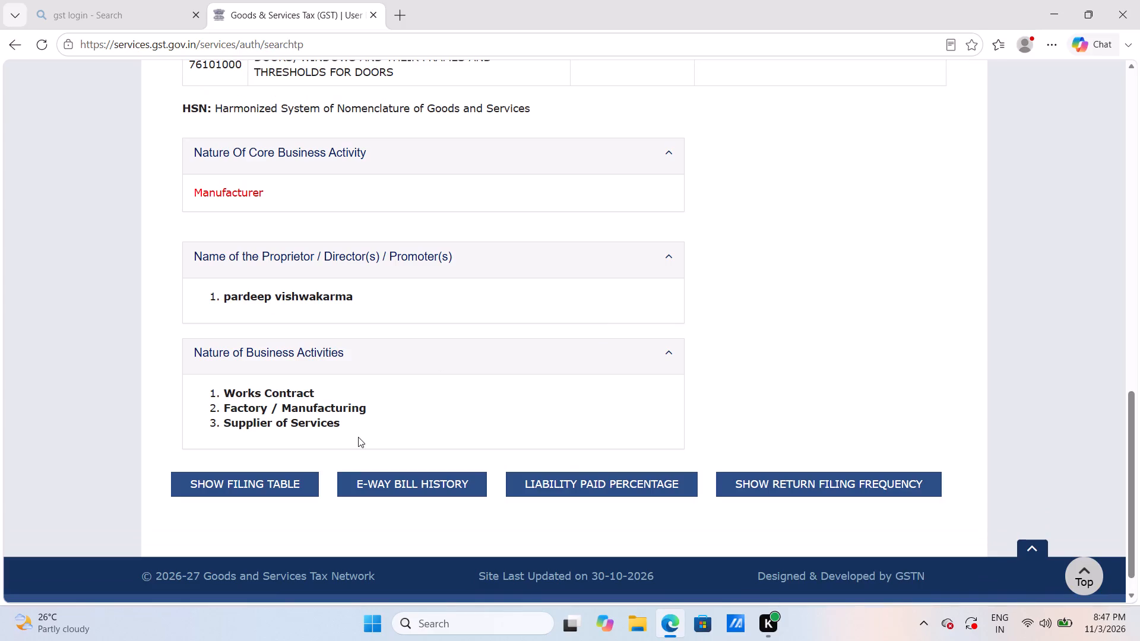
left_click(597, 477)
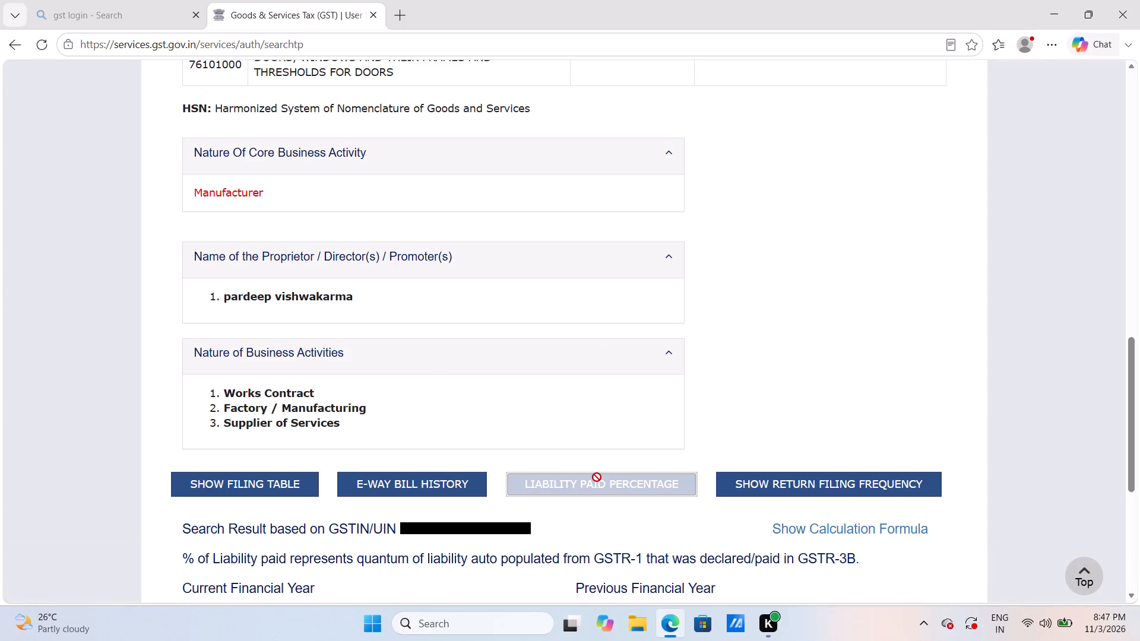
left_click(593, 491)
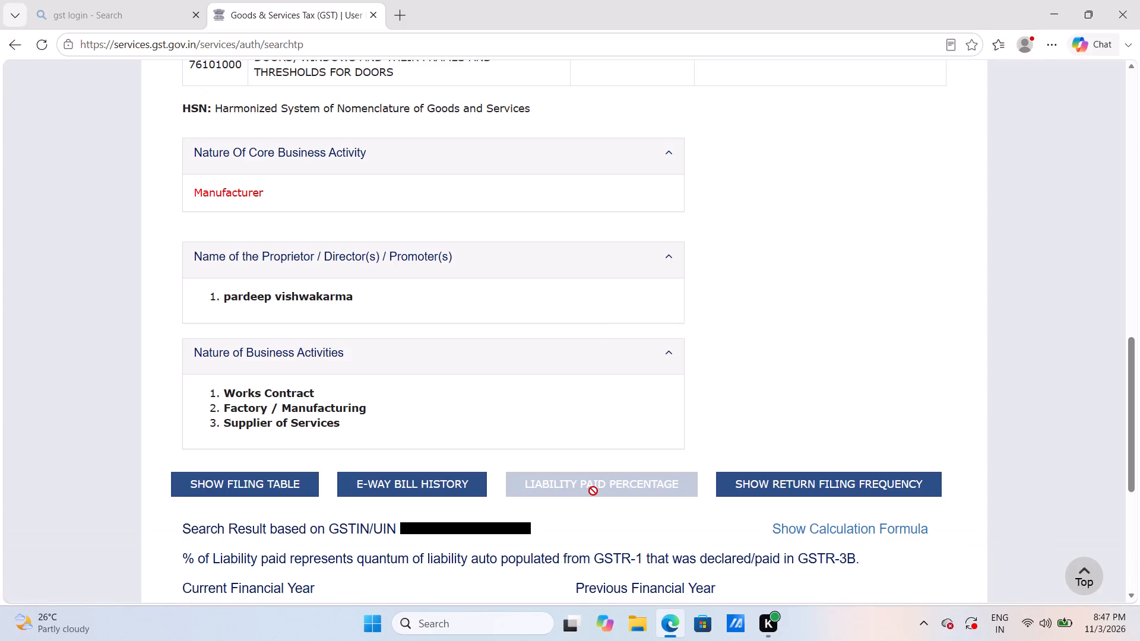
key("Down")
key("Down")
key("Down")
key("Down")
key("Down")
key("Down")
key("Down")
key("Down")
key("Down")
key("Down")
key("Down")
key("Down")
key("Down")
key("Down")
key("Down")
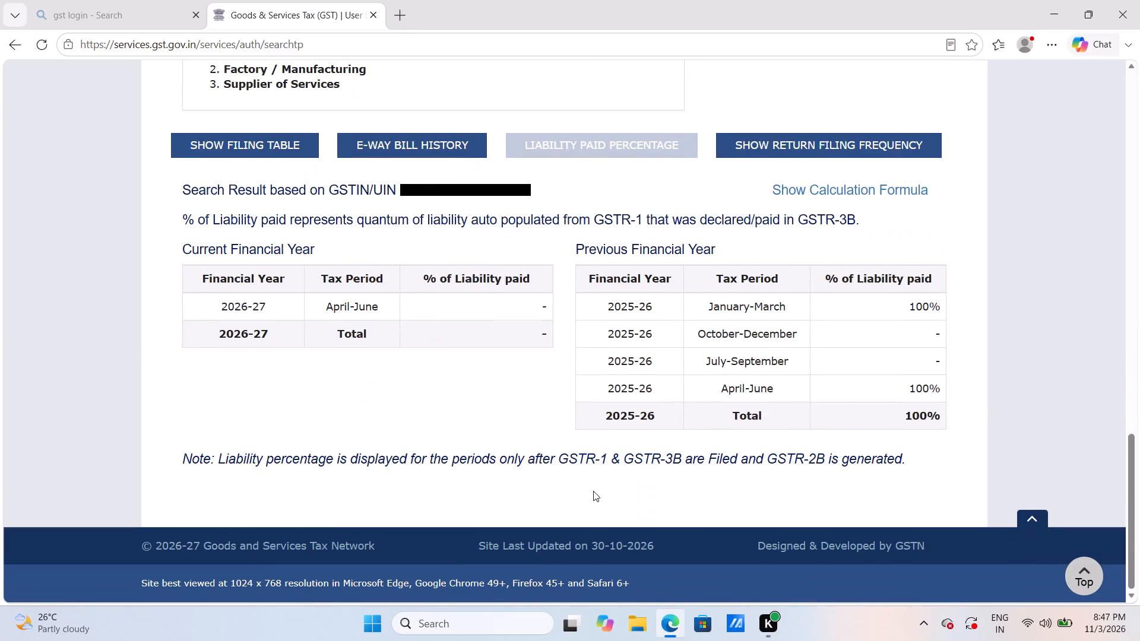
Review the taxpayer's profile again, checking the goods dealt in, turnover, registration status and jurisdiction details.
key("Up")
key("Up")
key("Up")
key("Up")
key("Up")
key("Up")
key("Up")
key("Up")
key("Up")
key("Up")
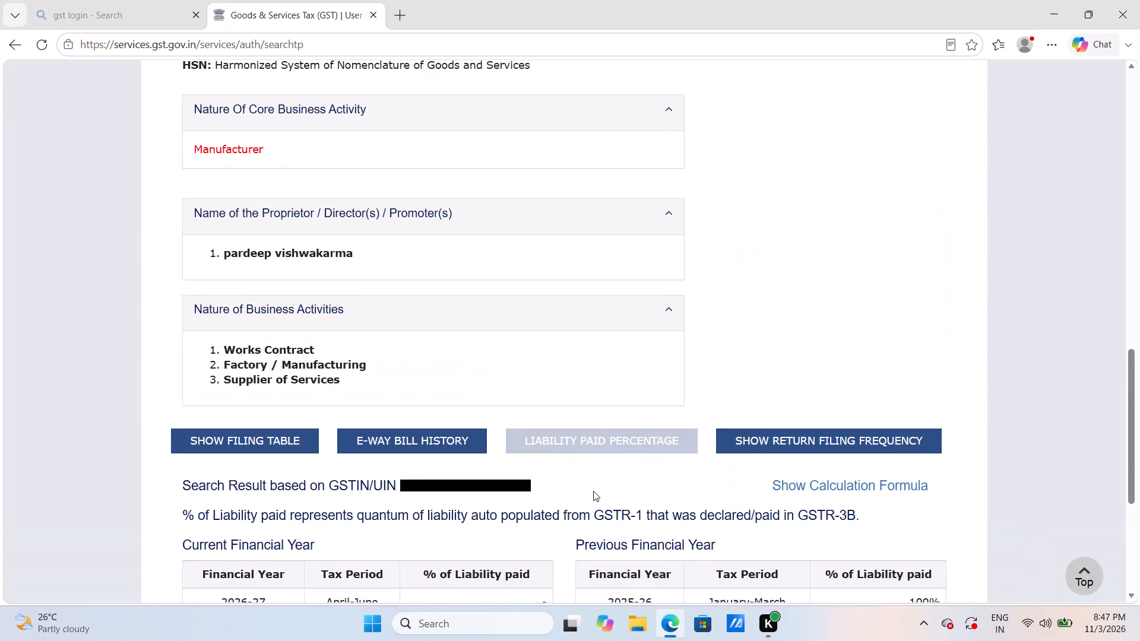
key("Up")
key("Up")
key("Up")
key("Up")
key("Up")
key("Up")
key("Up")
key("Up")
key("Up")
key("Up")
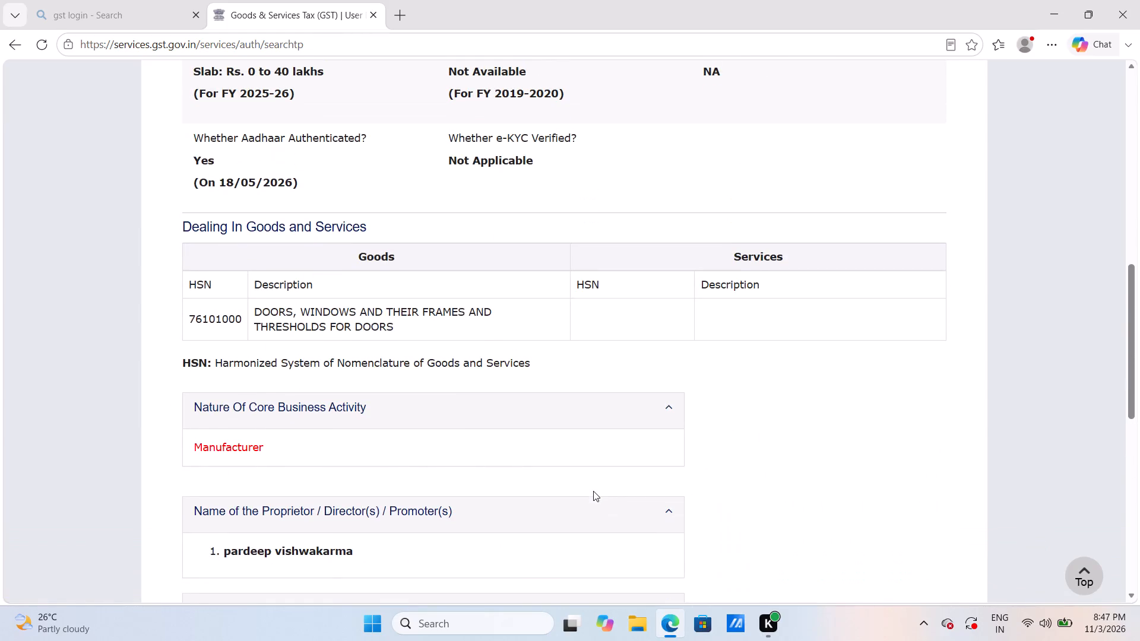
key("Up")
key("Up")
key("Up")
key("Up")
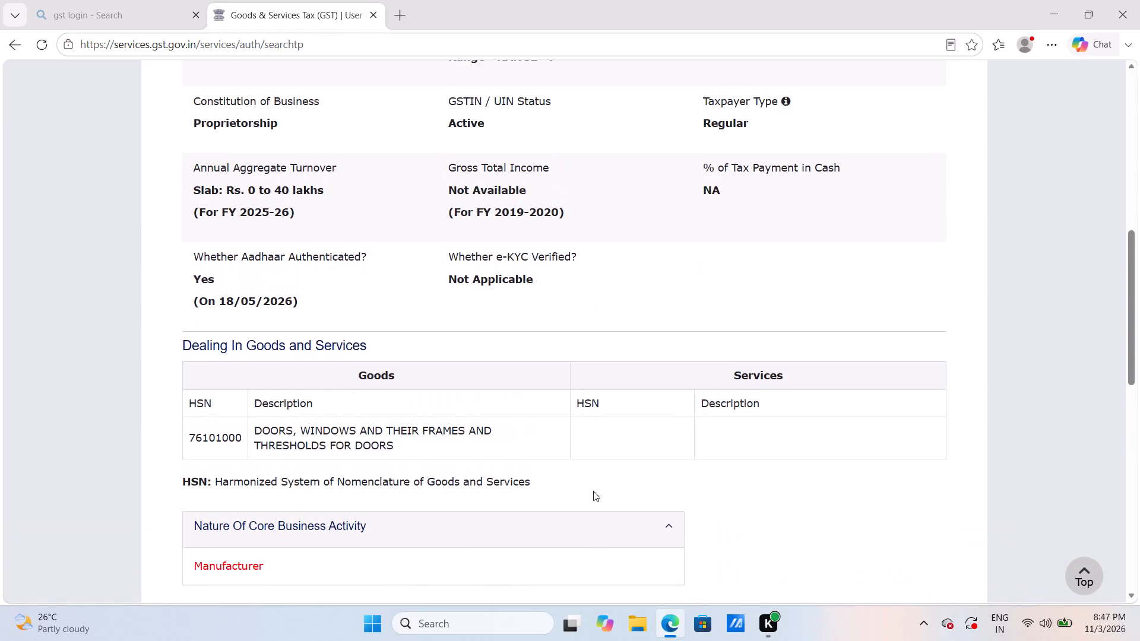
key("Up")
key("Up")
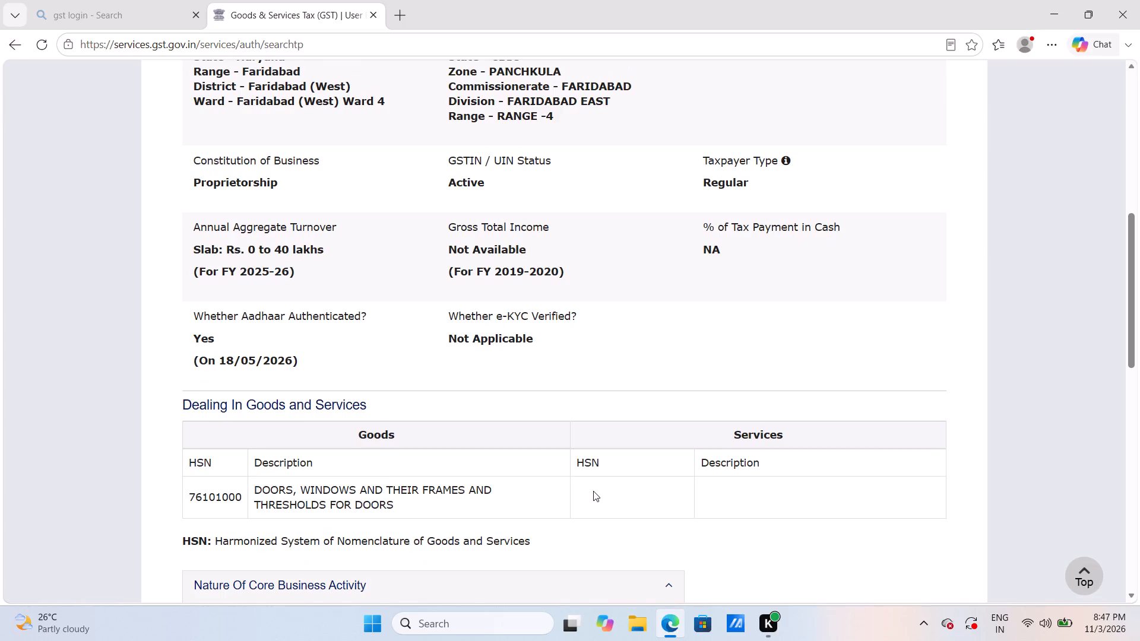
key("Up")
key("Up")
key("Up")
key("Up")
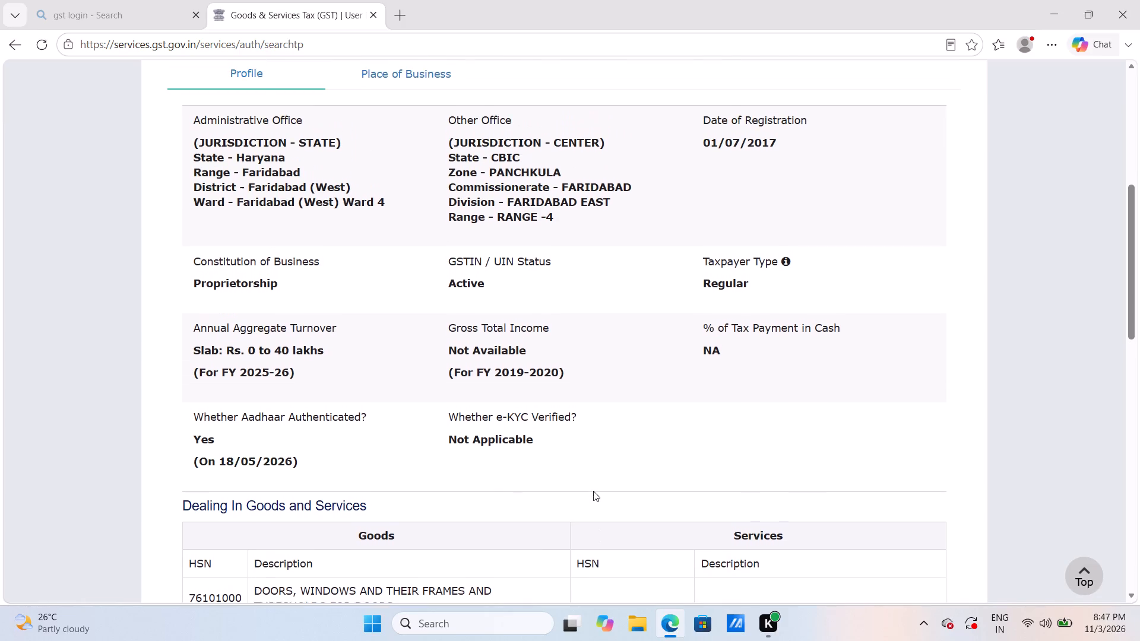
key("Up")
key("Up")
key("Up")
key("Up")
key("Up")
key("Up")
key("Up")
key("Up")
key("Up")
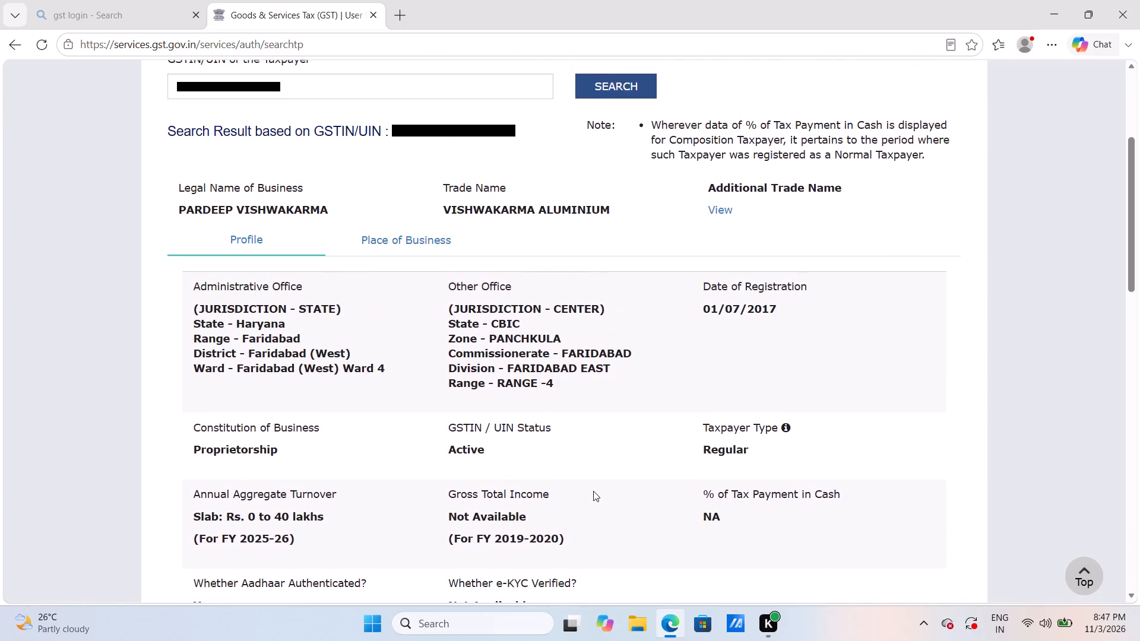
key("Up")
key("Up")
key("Up")
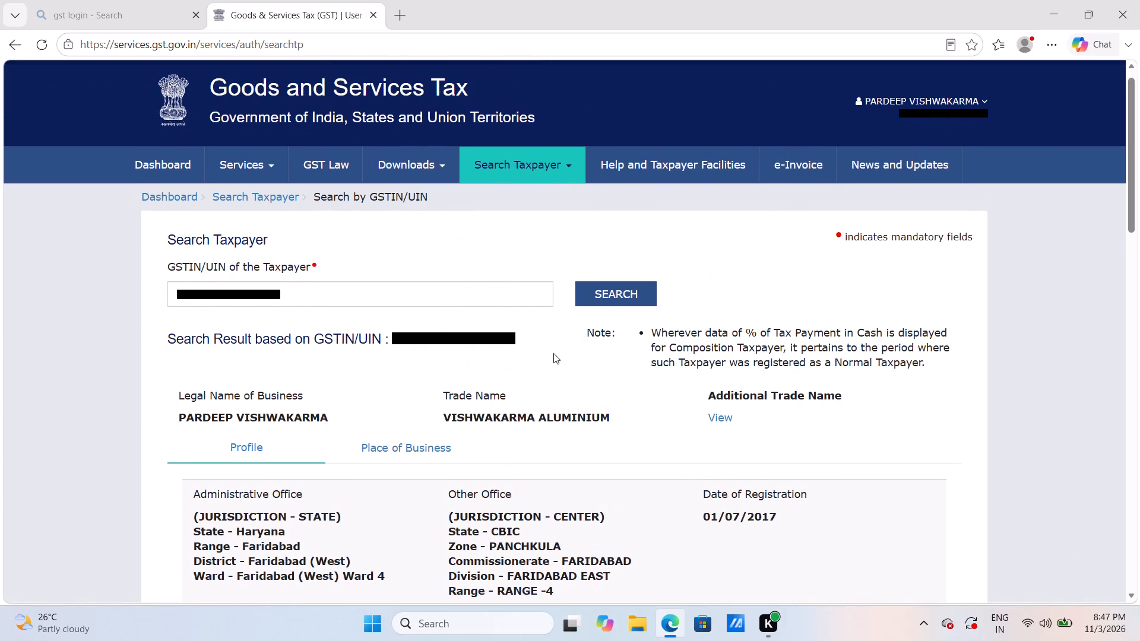
Clear the searched taxpayer's GSTIN/UIN from the search entry.
left_click(466, 296)
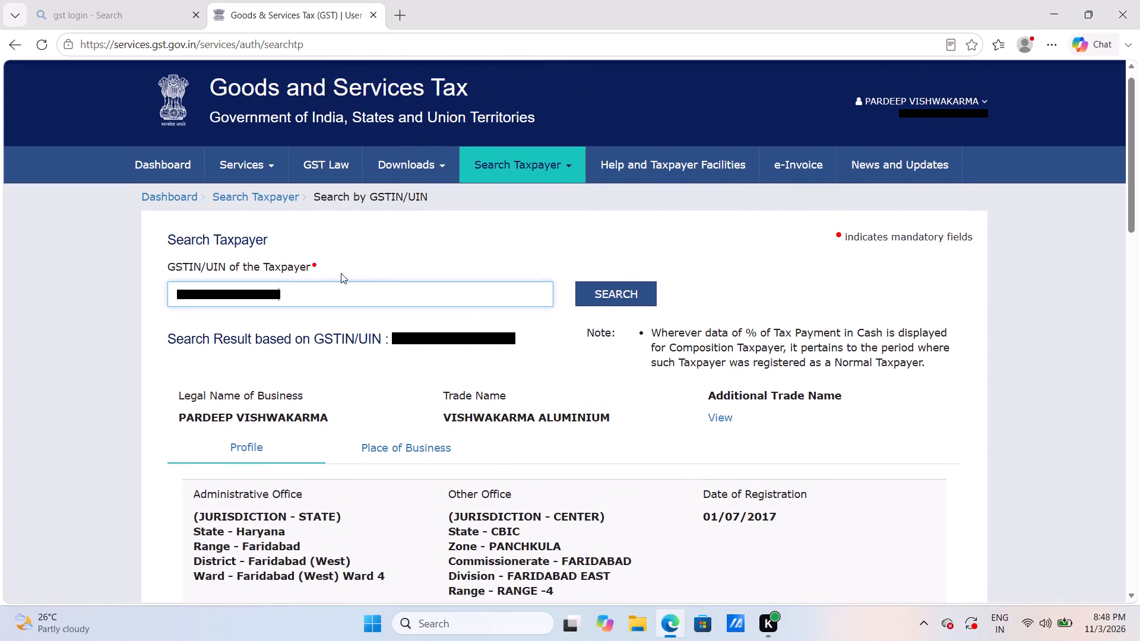
left_click(299, 291)
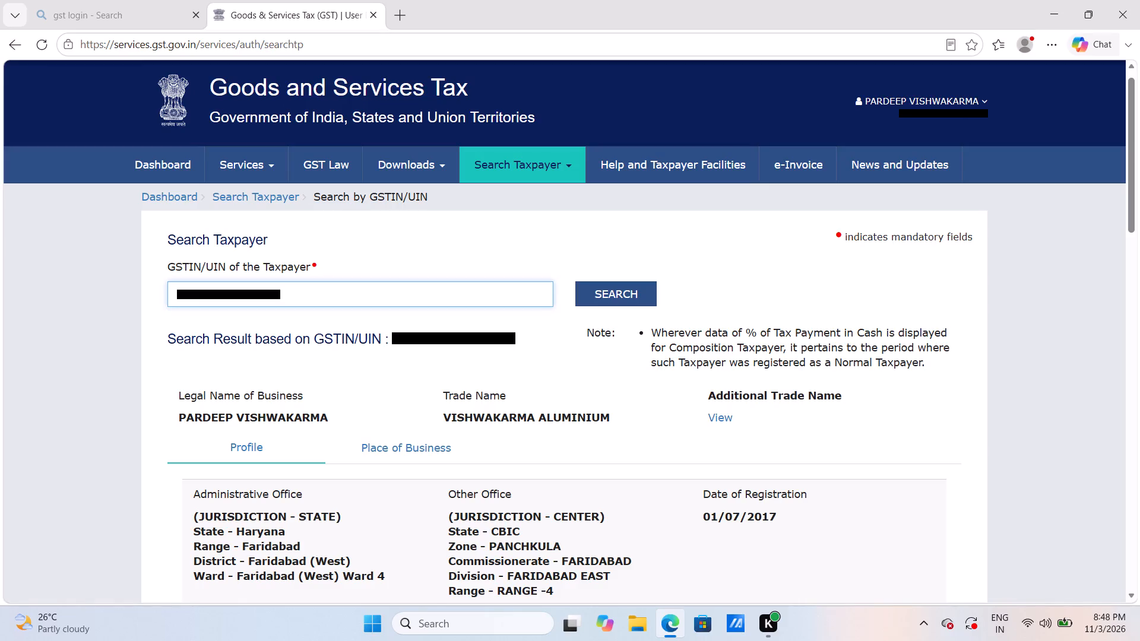
key("BackSpace")
key("BackSpace")
key("BackSpace")
key("BackSpace")
key("BackSpace")
key("BackSpace")
key("BackSpace")
key("BackSpace")
key("BackSpace")
key("BackSpace")
key("BackSpace")
key("BackSpace")
key("BackSpace")
key("BackSpace")
key("BackSpace")
key("BackSpace")
key("BackSpace")
key("BackSpace")
key("BackSpace")
key("BackSpace")
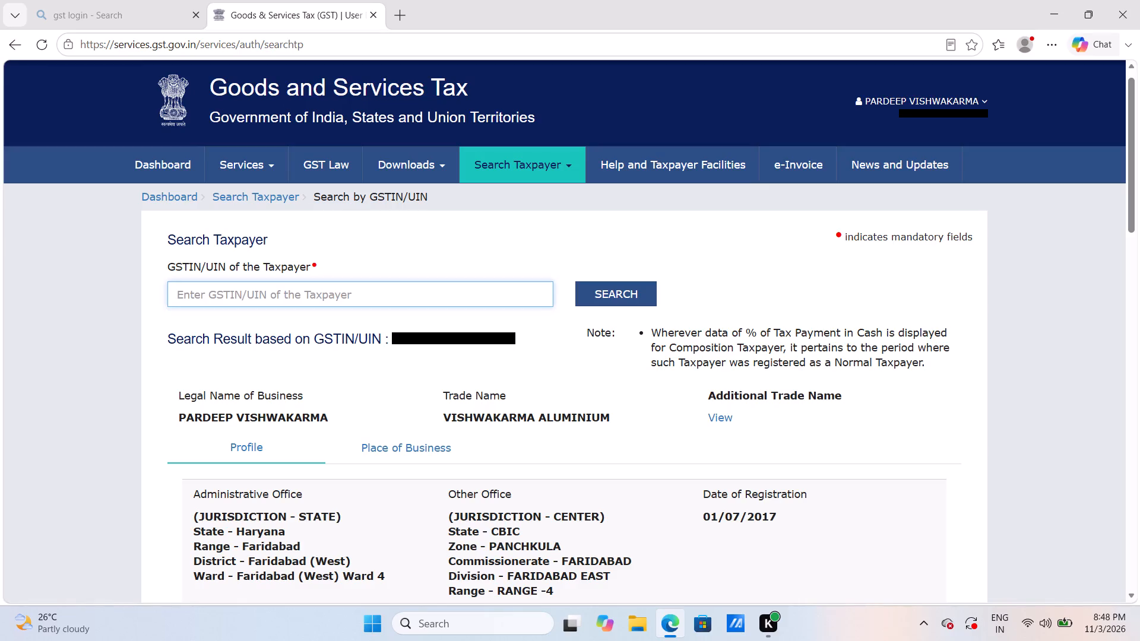
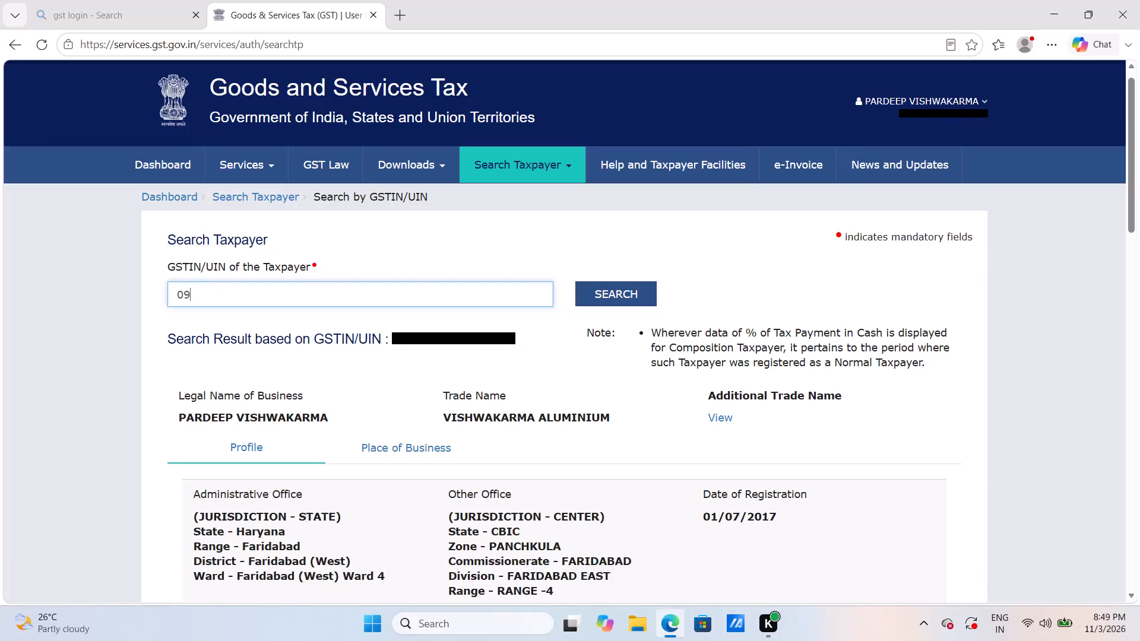
Search for the taxpayer with GSTIN/UIN 09AAICE2144E1ZV.
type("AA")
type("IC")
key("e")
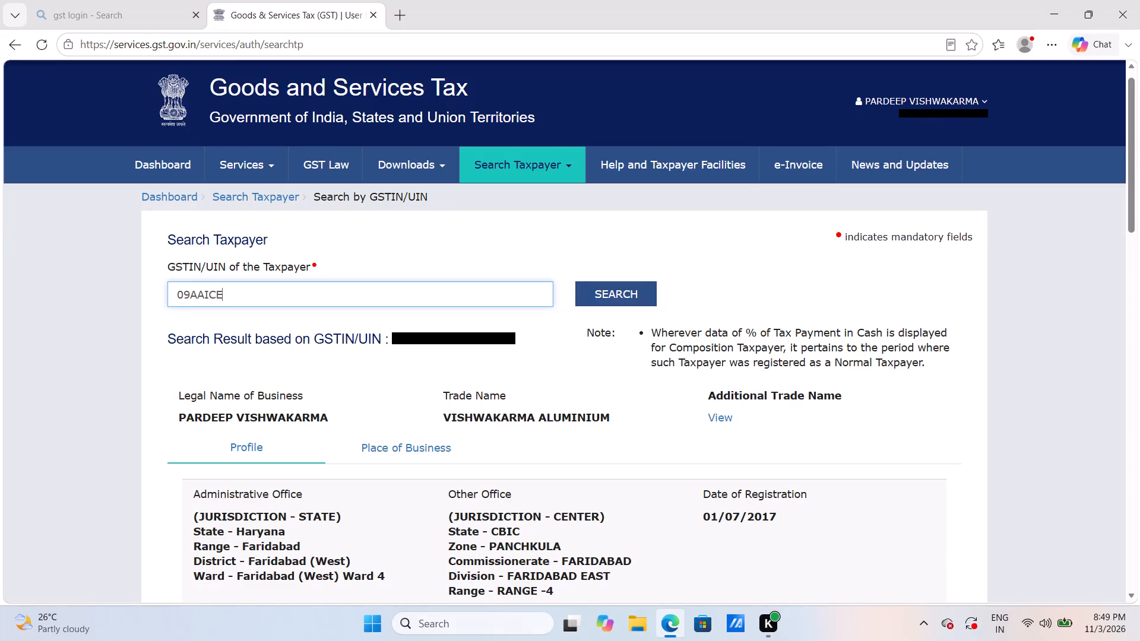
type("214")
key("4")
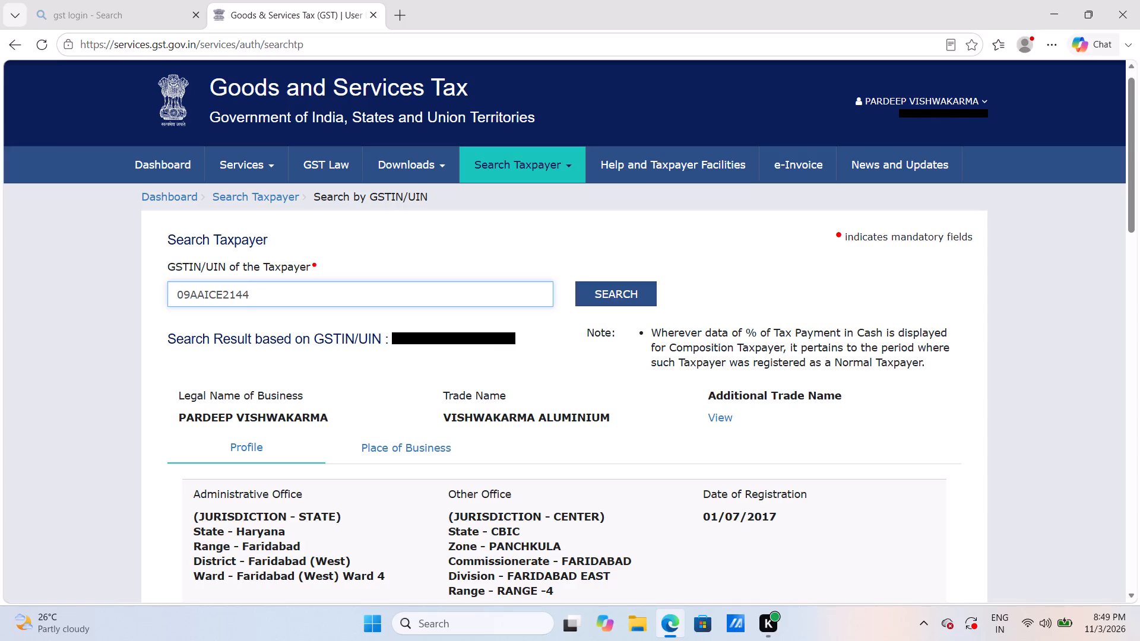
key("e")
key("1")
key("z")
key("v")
left_click(642, 288)
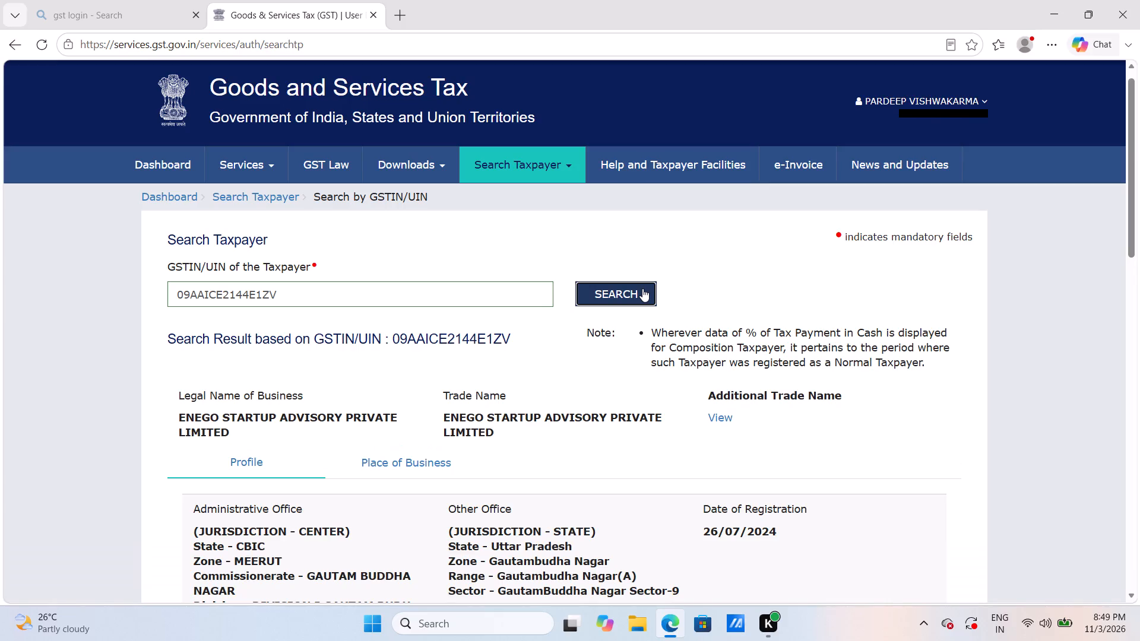
Review the company's profile, covering jurisdiction, registration date, constitution, GSTIN status, taxpayer type, turnover and Aadhaar authentication.
key("Down")
key("Down")
key("Down")
key("Down")
key("Down")
key("Down")
key("Down")
key("Down")
key("Down")
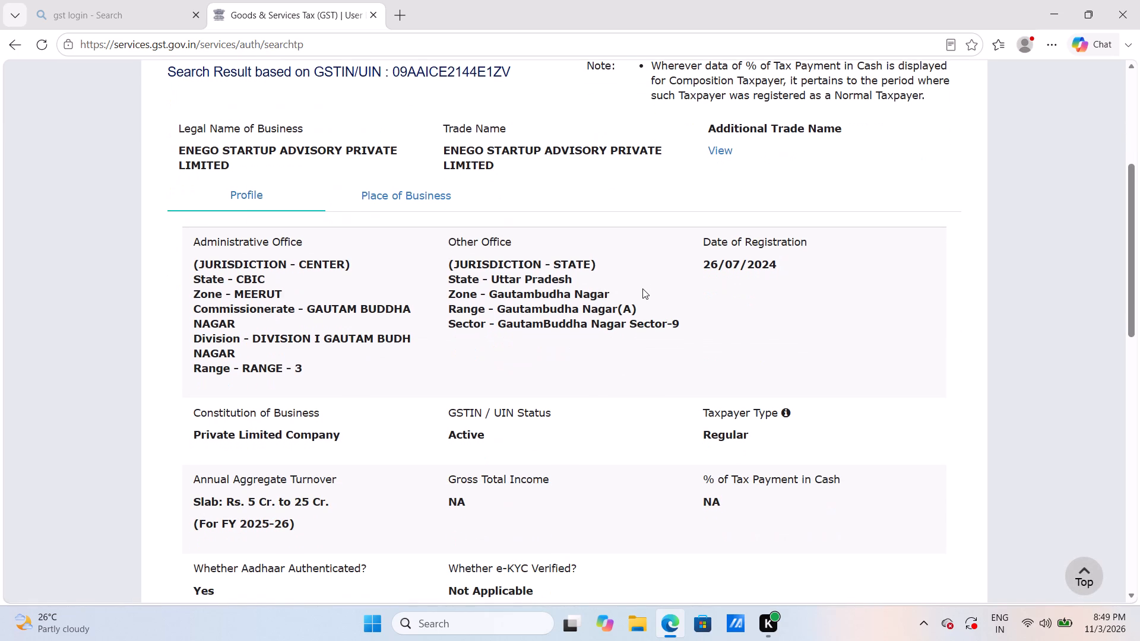
key("Down")
key("Down")
key("Down")
key("Down")
key("Down")
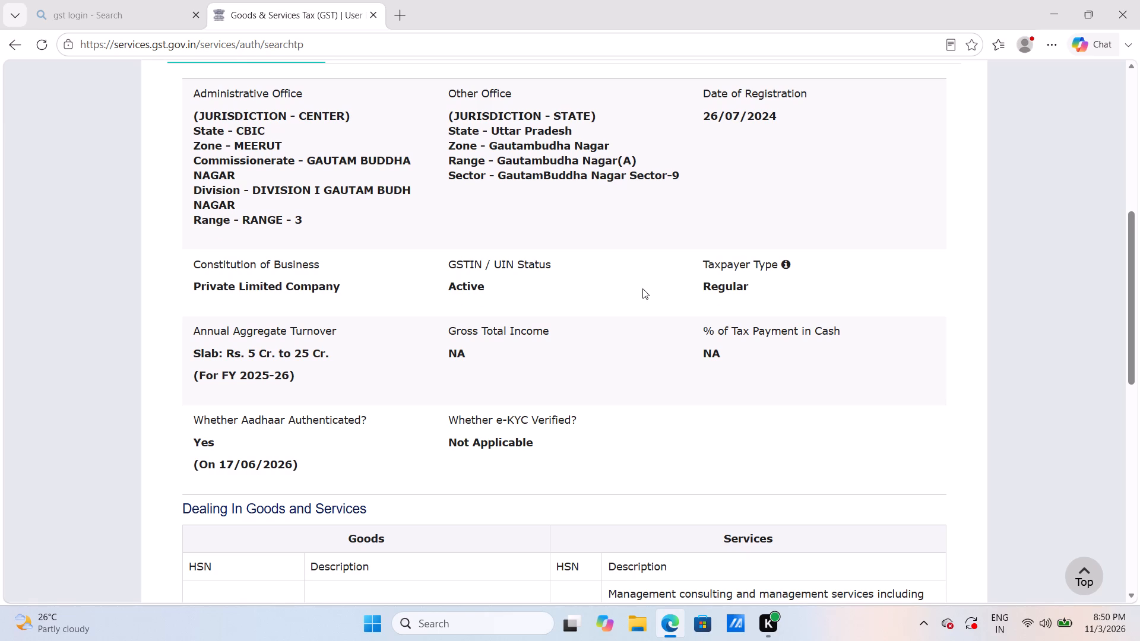
Examine the goods and services the company deals in, its core business activity, directors and nature of business activities.
key("Down")
key("Down")
key("Down")
key("Down")
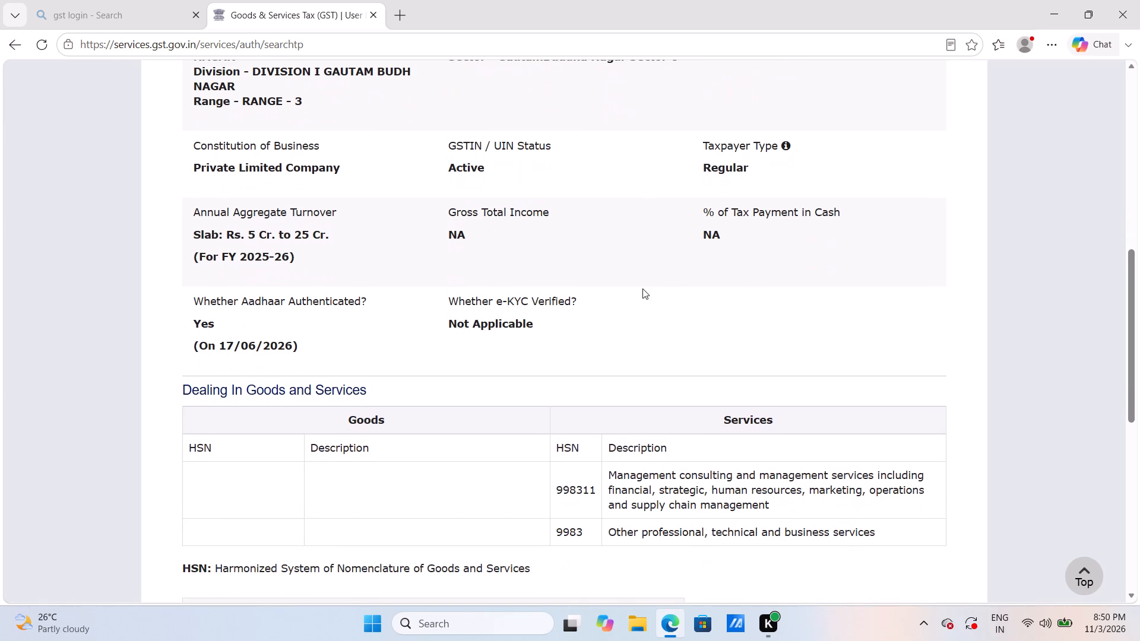
key("Down")
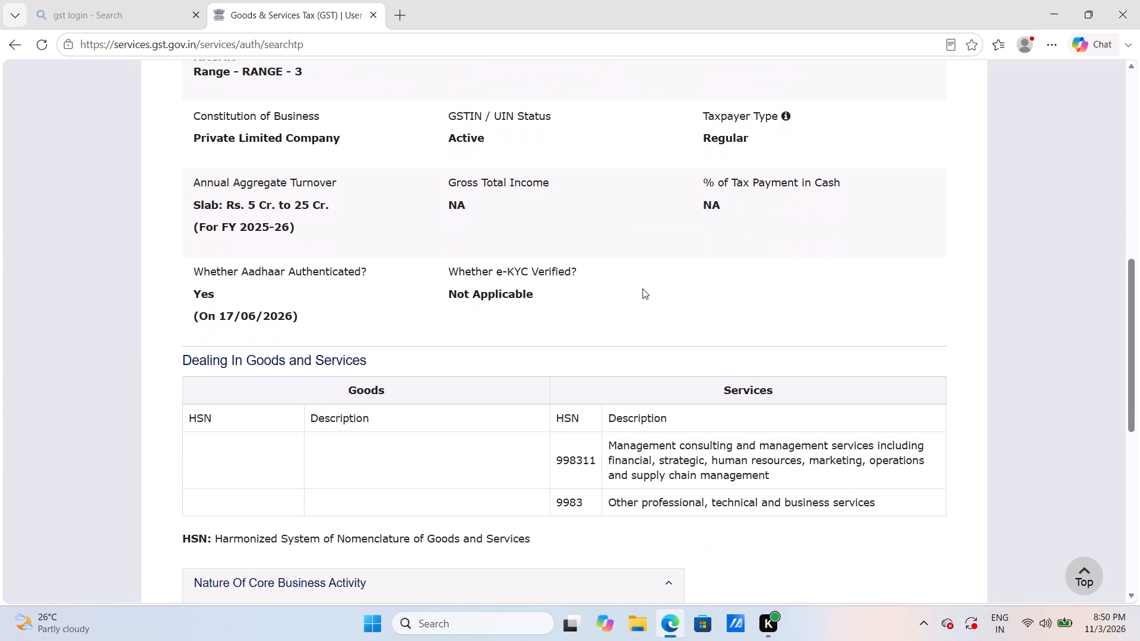
key("Down")
key("Down")
key("Down")
key("Down")
key("Down")
key("Down")
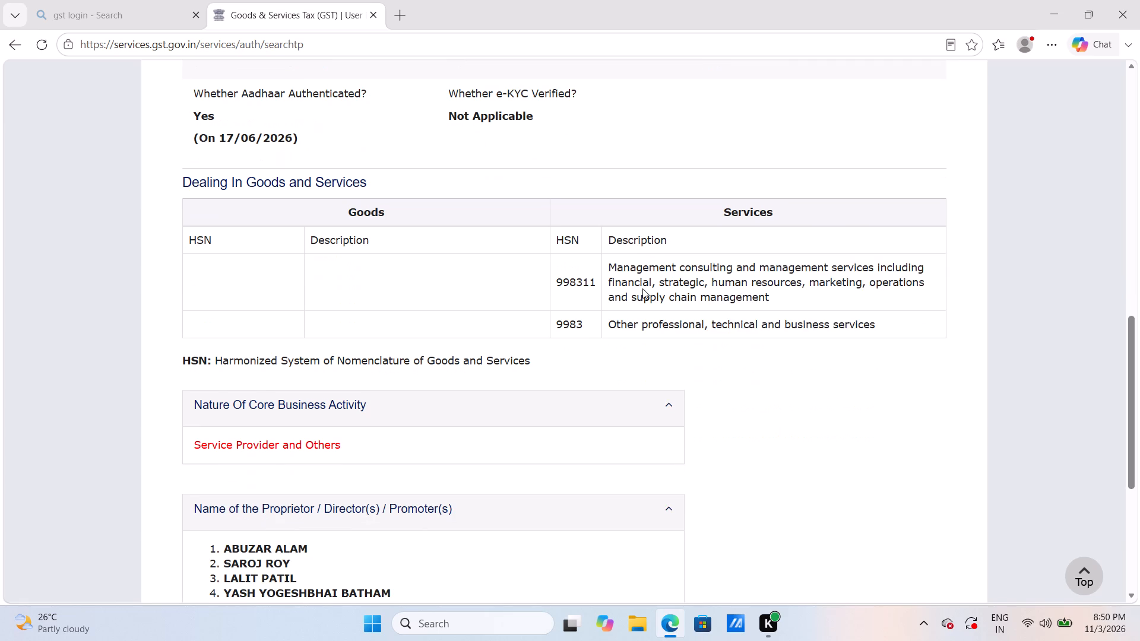
key("Down")
key("Down")
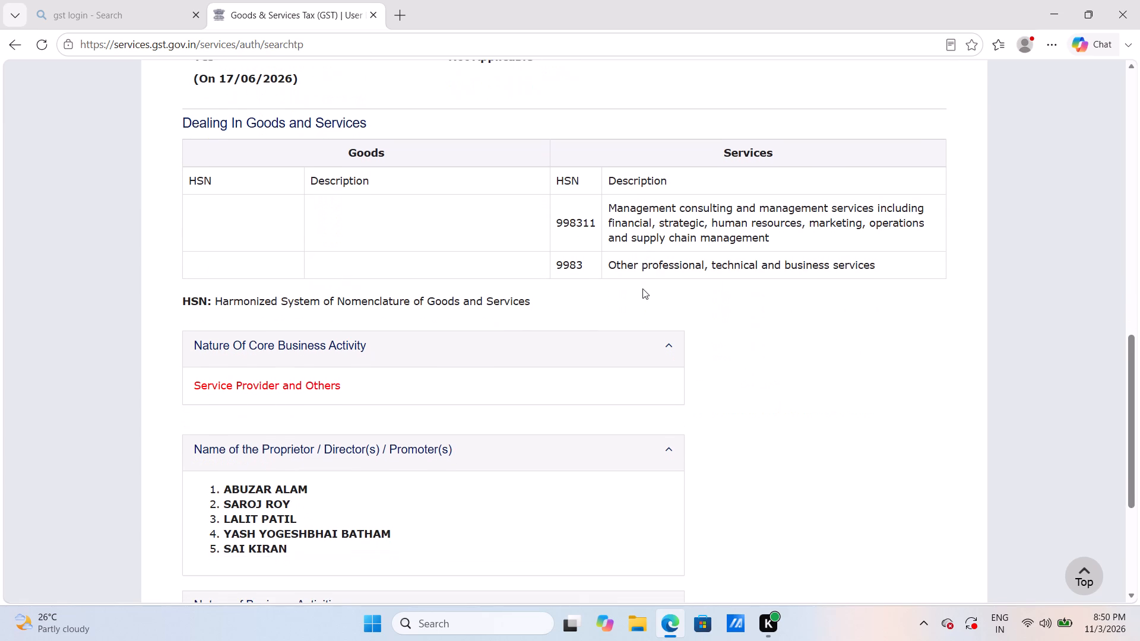
key("Down")
key("Down")
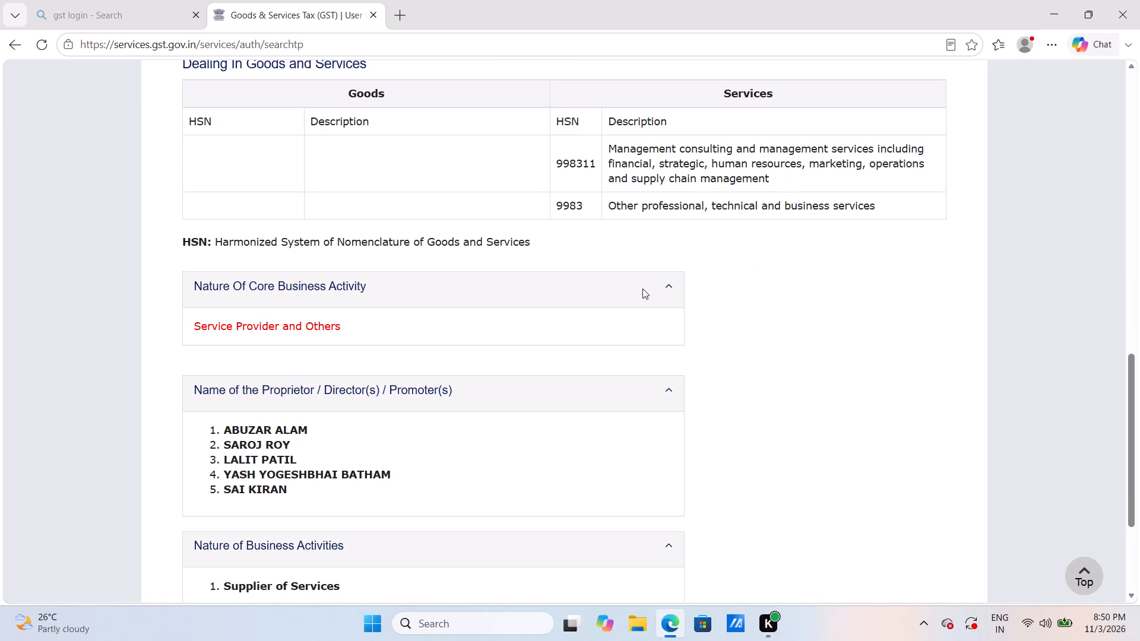
key("Down")
key("Down")
key("Down")
key("Down")
key("Down")
key("Down")
key("Down")
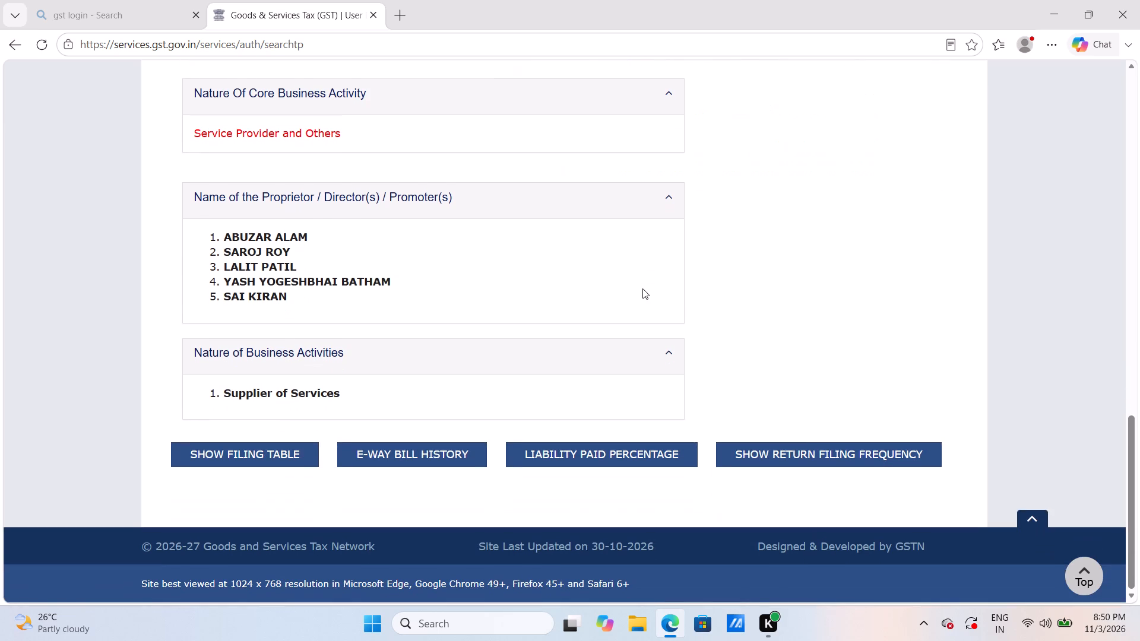
Show the company's liability paid percentage and examine the tables for the current and previous financial years.
left_click(650, 448)
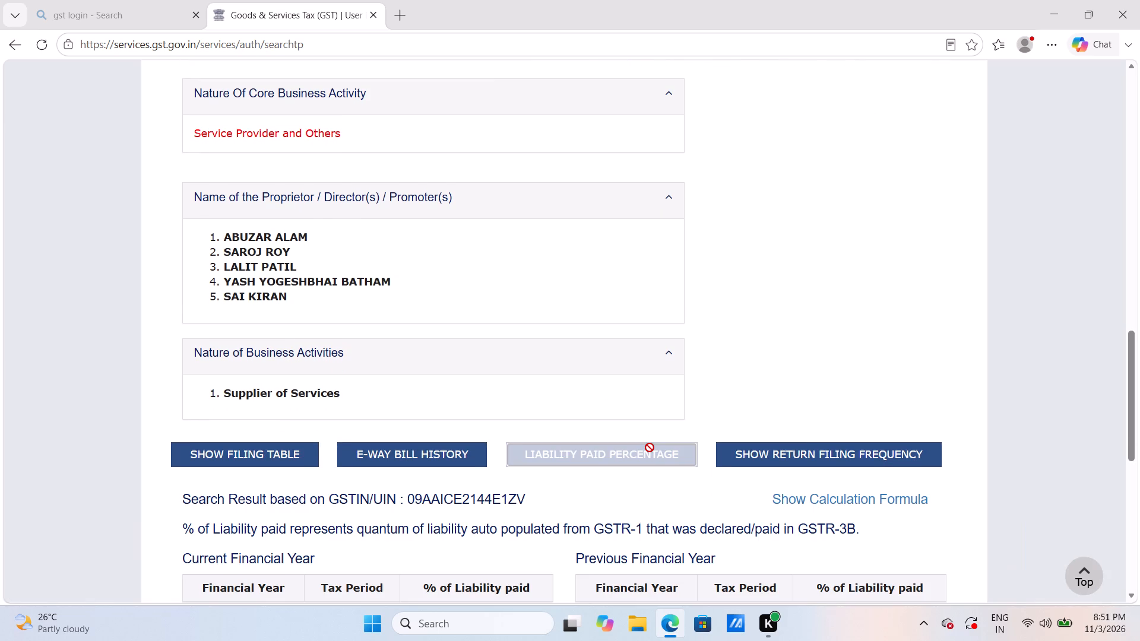
key("Down")
key("Down")
key("Down")
key("Down")
key("Down")
key("Down")
key("Down")
key("Down")
key("Down")
key("Down")
key("Down")
key("Down")
key("Down")
key("Down")
key("Down")
key("Down")
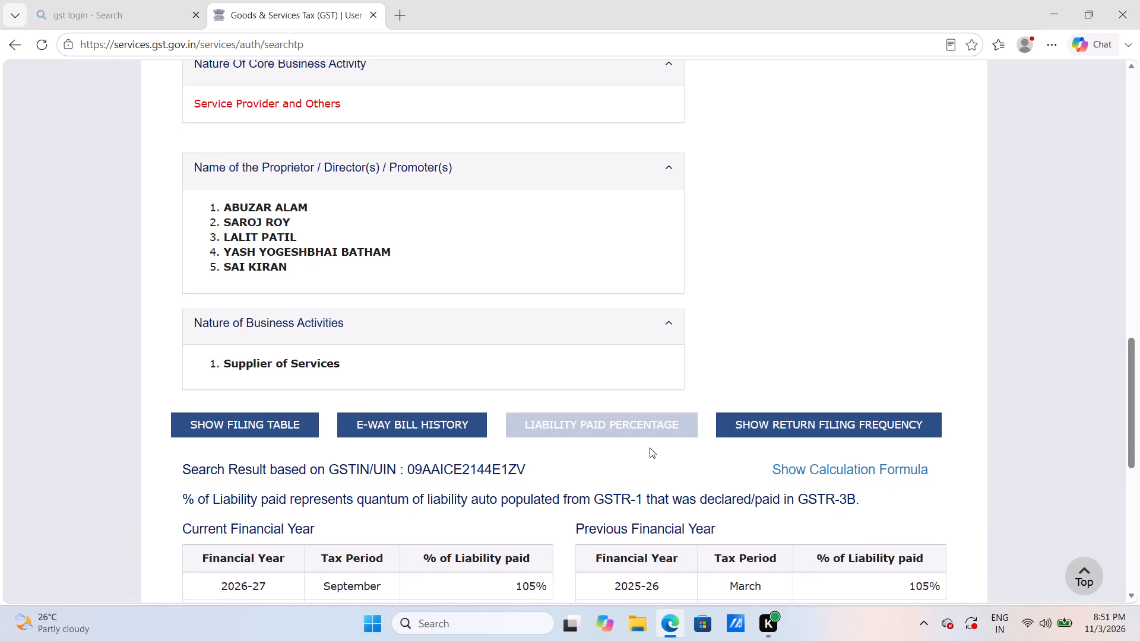